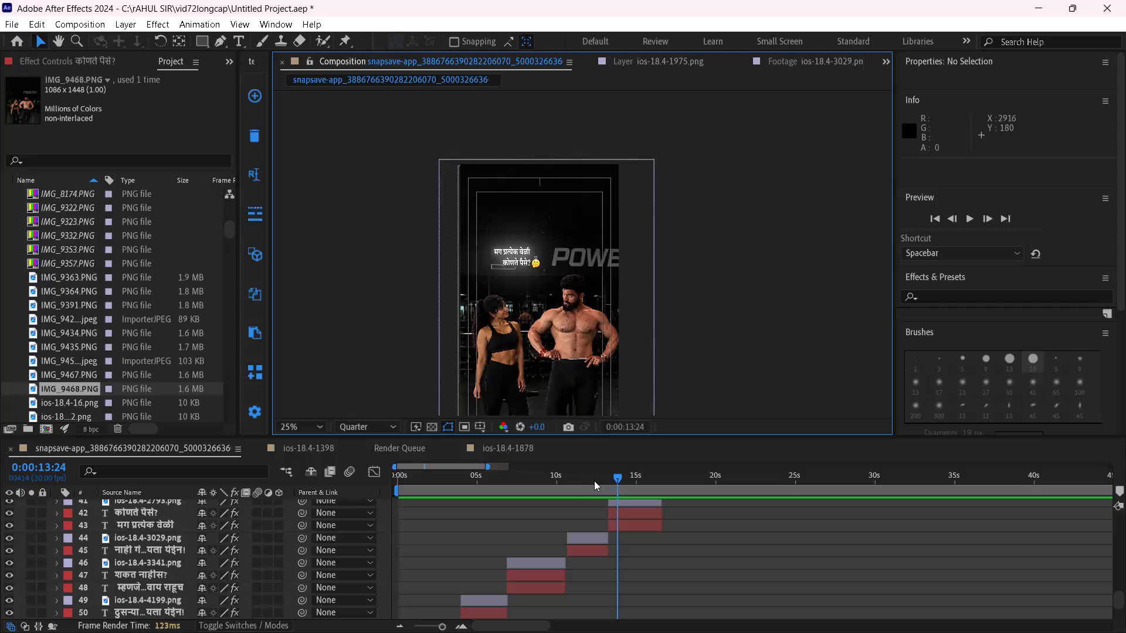
Delete the text layer "मग प्रत्येक वेळी", the first line of the caption at 0:00:13:24.
left_click(652, 529)
key("BackSpace")
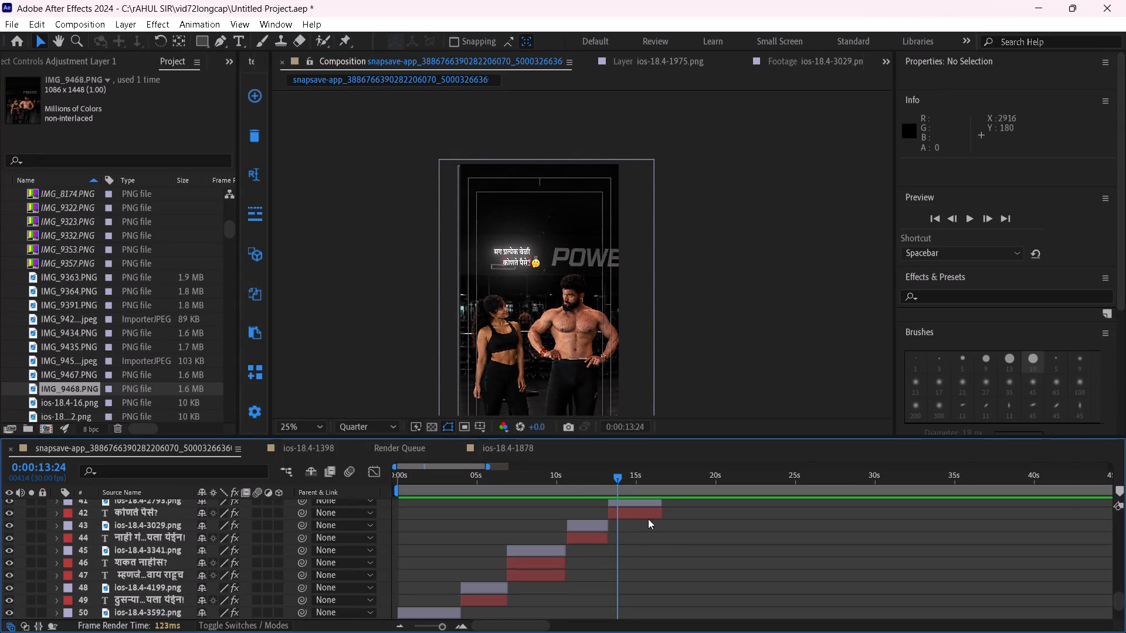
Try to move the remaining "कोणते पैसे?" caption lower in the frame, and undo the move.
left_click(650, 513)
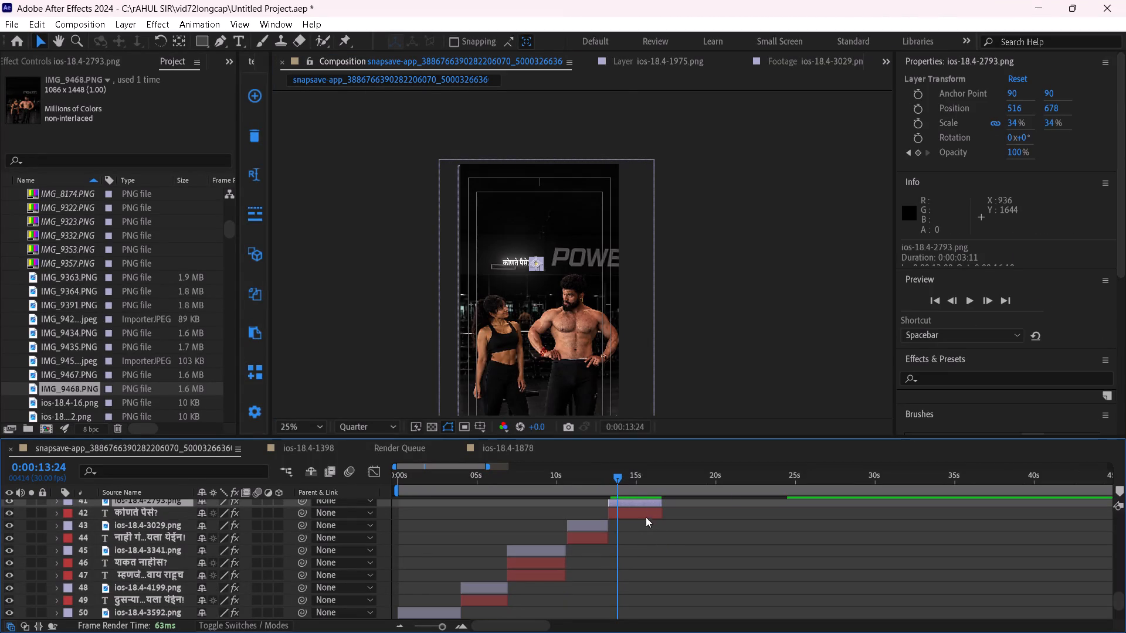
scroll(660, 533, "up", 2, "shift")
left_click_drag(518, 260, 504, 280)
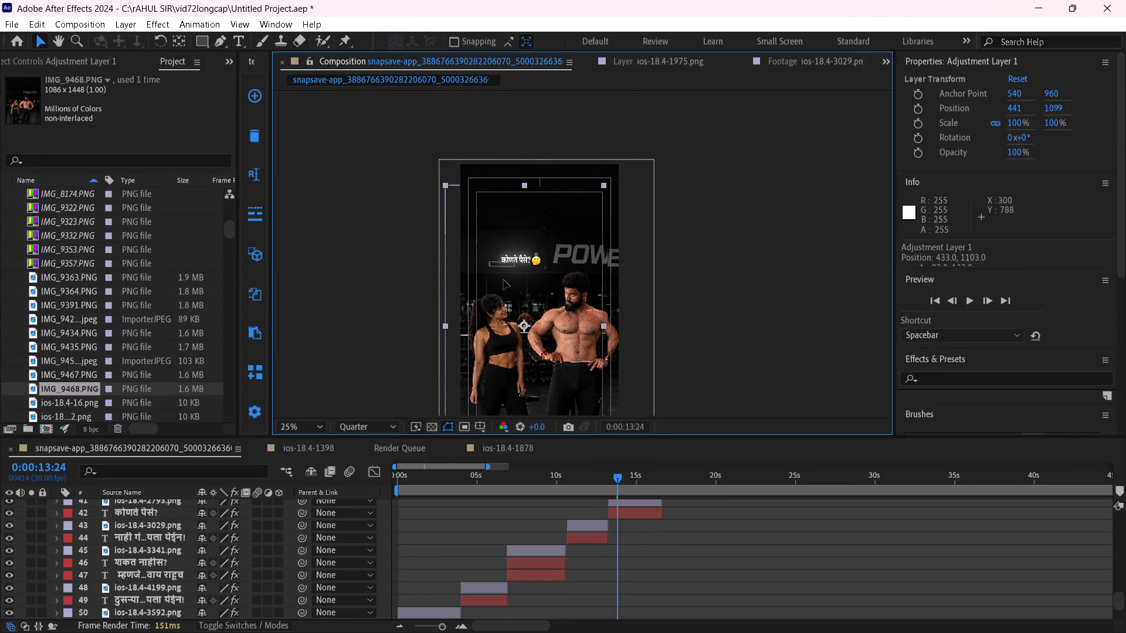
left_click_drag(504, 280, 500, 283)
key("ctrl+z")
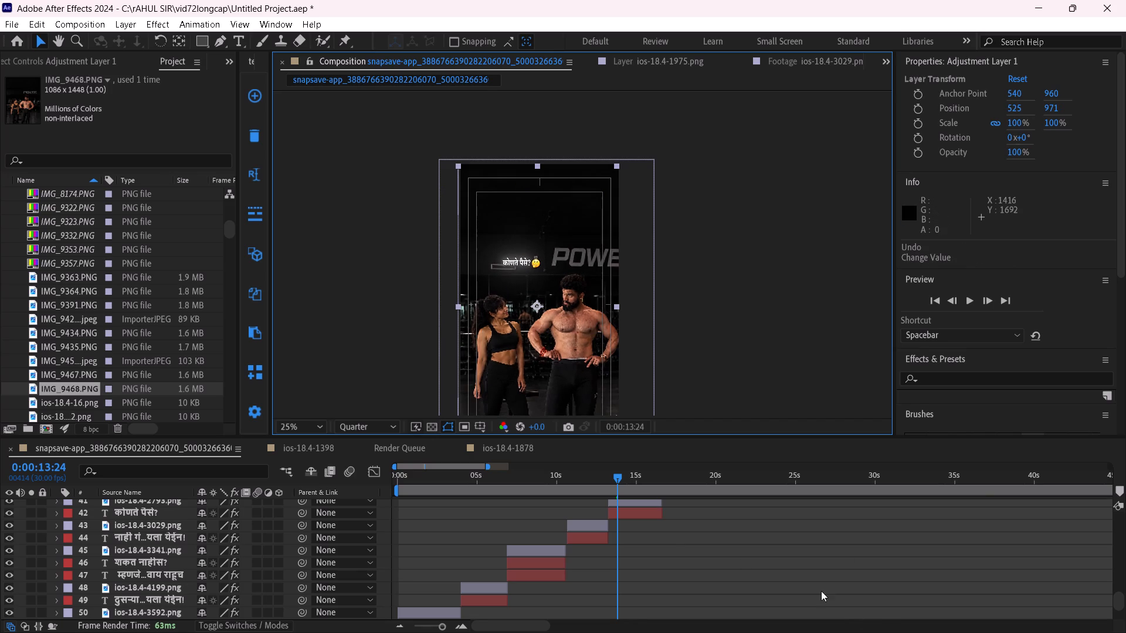
Move the "कोणते पैसे?" text and its emoji layer together to just above the woman's head, with the text at about 265, 843.
scroll(669, 543, "up", 2)
left_click(647, 590)
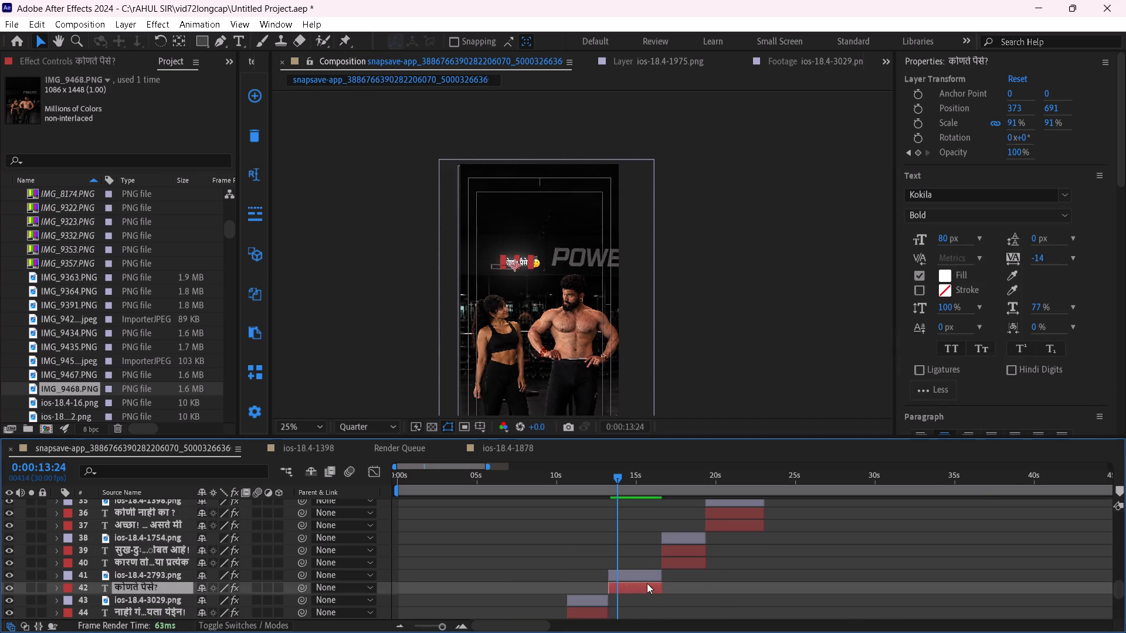
left_click(645, 574)
left_click(647, 586, "shift")
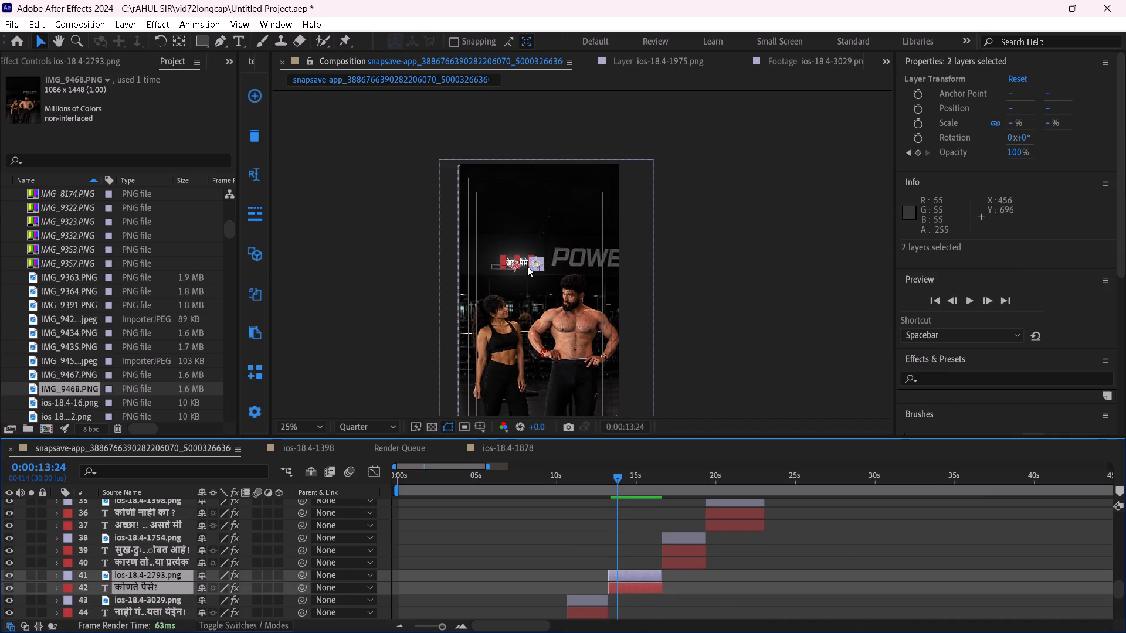
left_click_drag(521, 262, 506, 284)
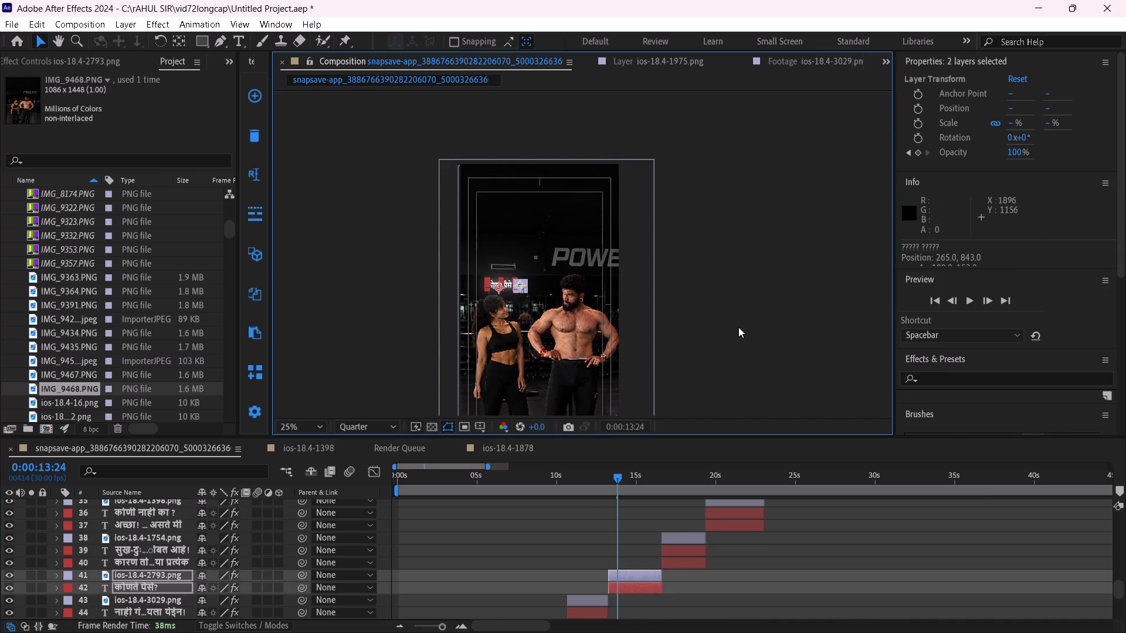
left_click(742, 324)
Move the playhead to about 0:00:17:11, where the two-line caption starting "कारण तो" is shown.
scroll(720, 571, "up", 1)
left_click_drag(641, 475, 671, 482)
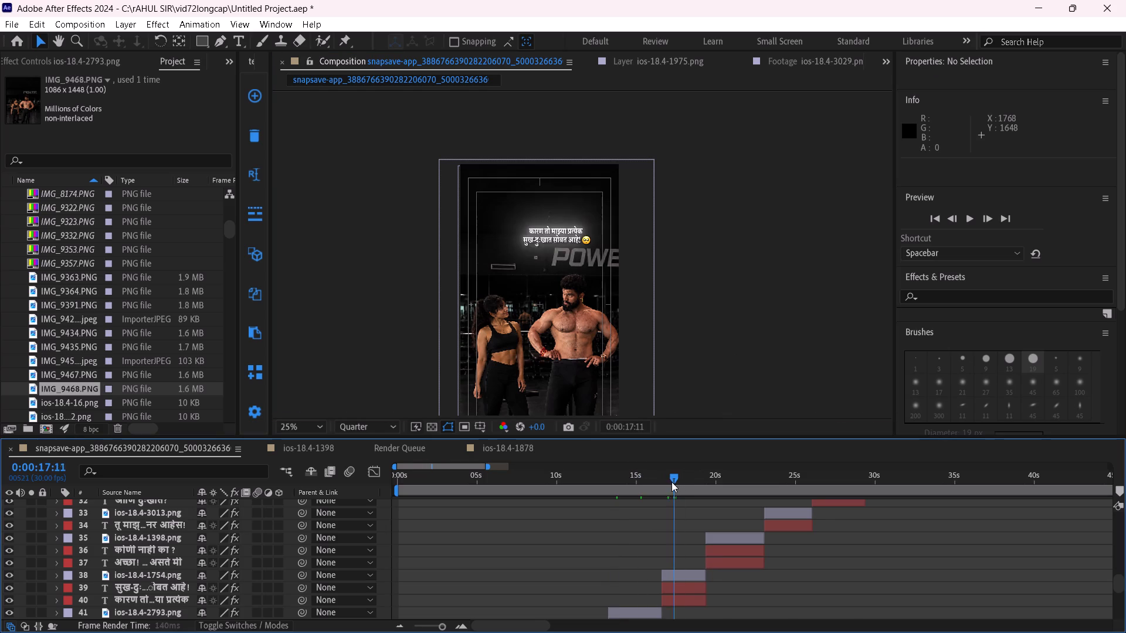
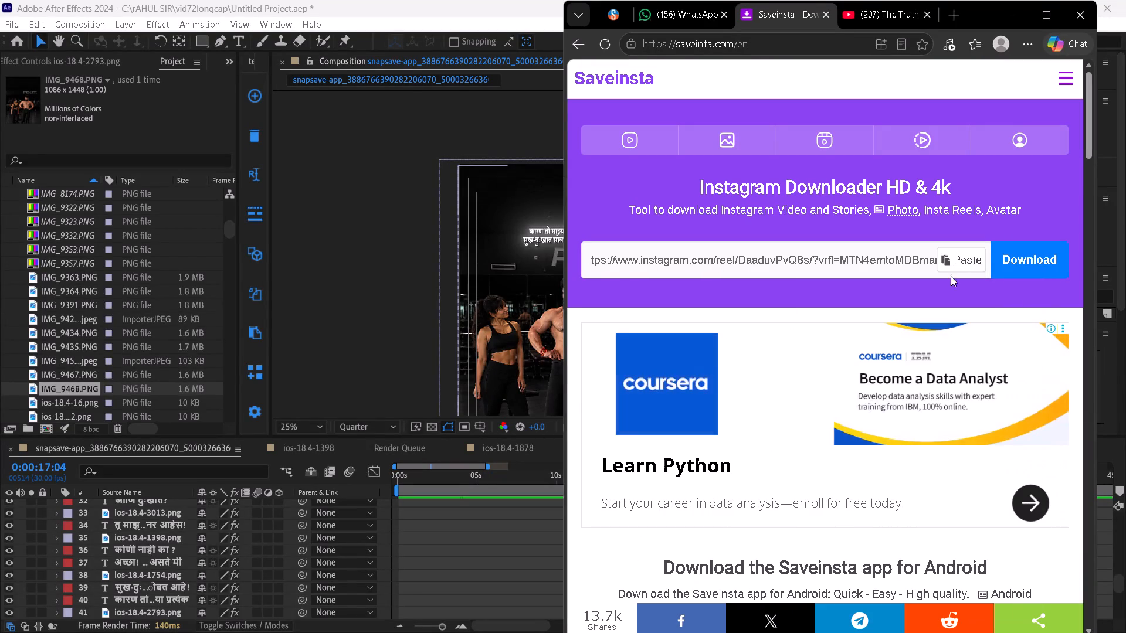
Fetch the pasted Instagram reel link in Saveinsta and download its video.
left_click(1020, 257)
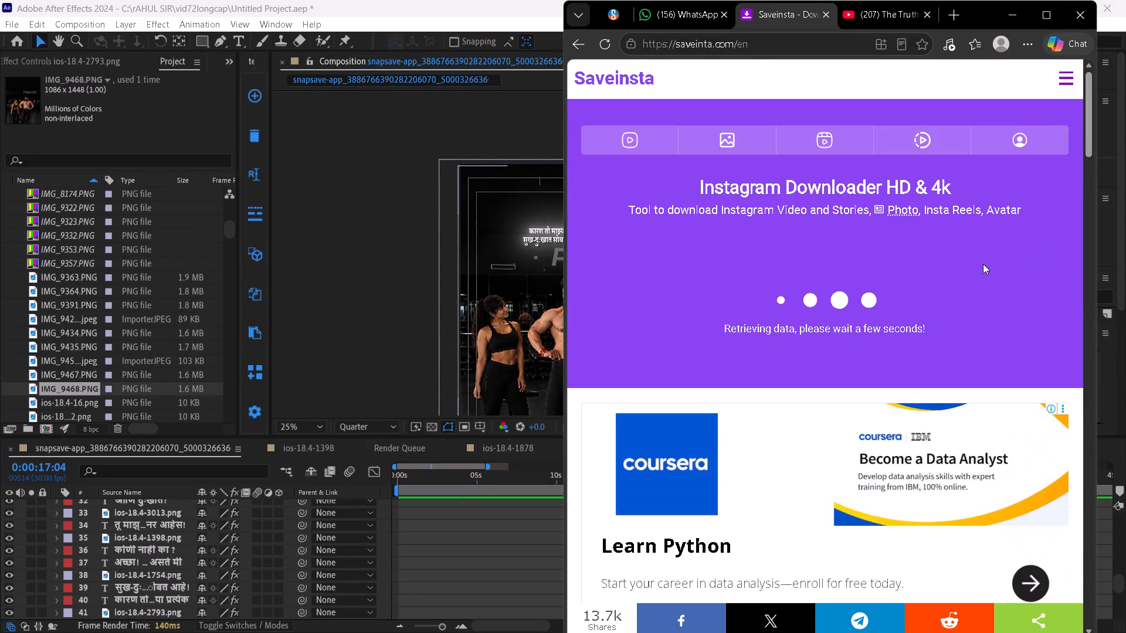
left_click(930, 451)
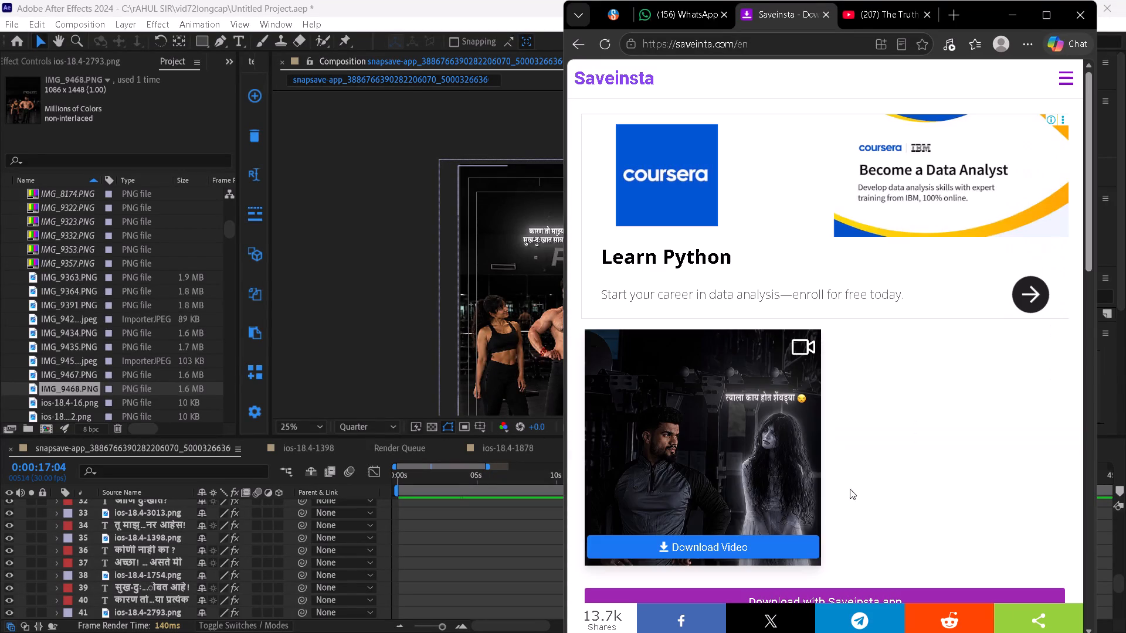
left_click(794, 541)
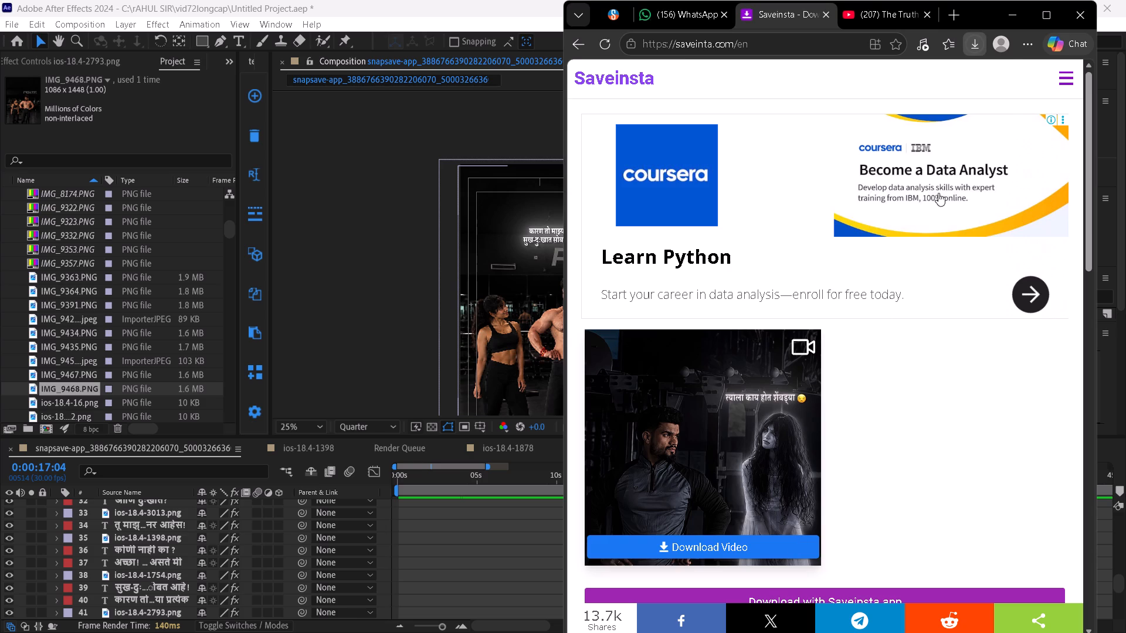
Import the newly downloaded SaveInta reel MP4 from the browser downloads into the After Effects project.
left_click_drag(897, 127, 409, 293)
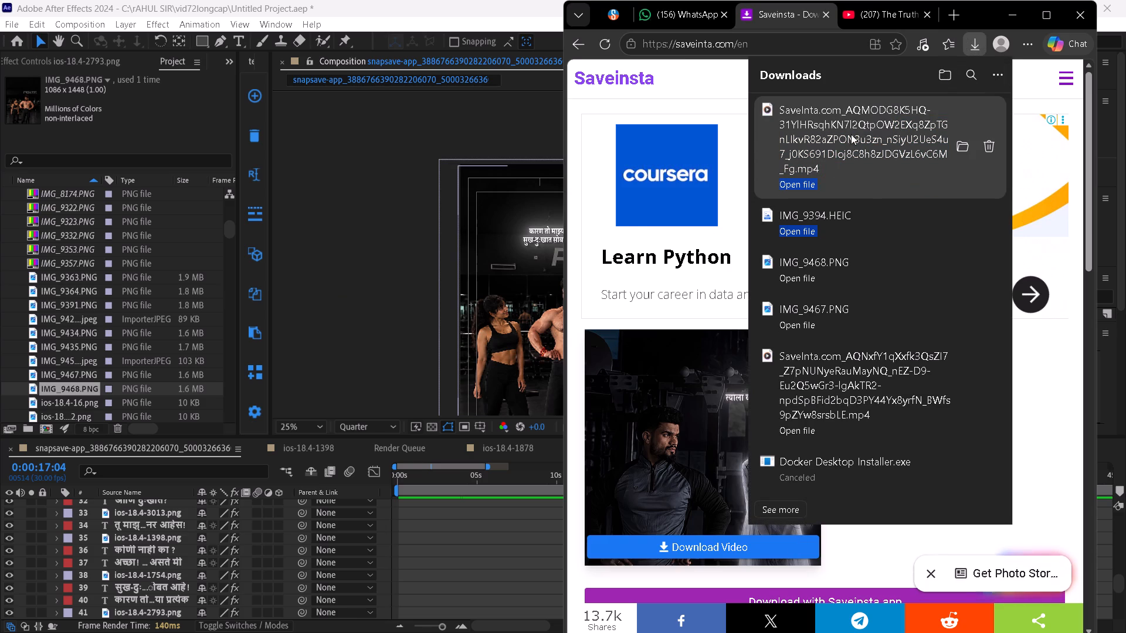
left_click_drag(831, 151, 108, 324)
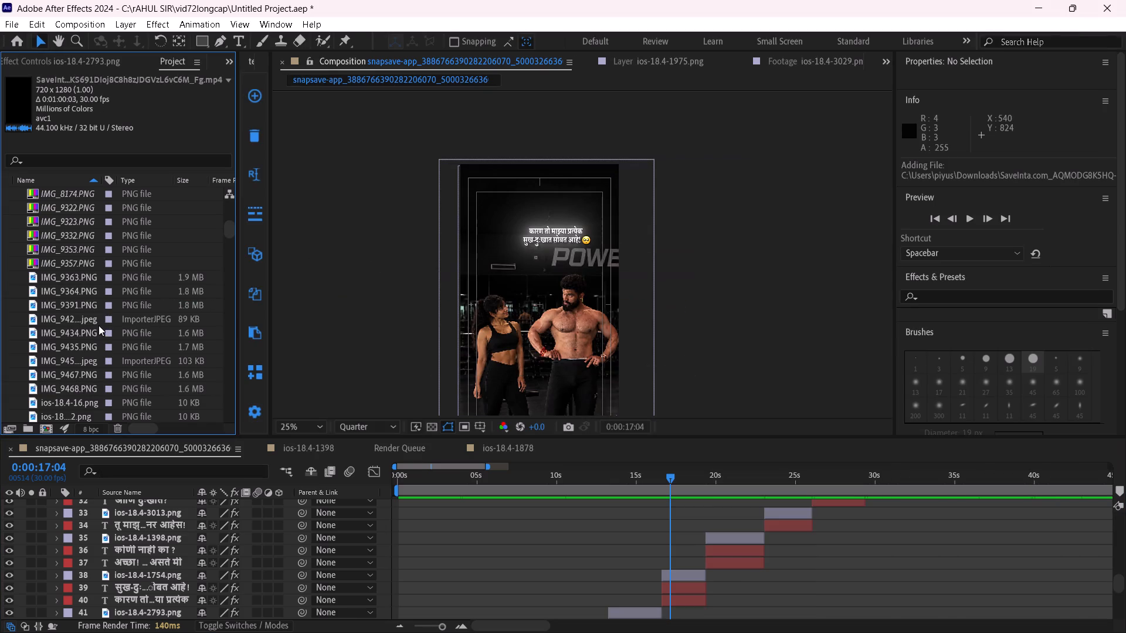
Add the newly imported SaveInta MP4 to the composition at the bottom of the layer stack.
scroll(95, 322, "down", 4)
left_click_drag(77, 277, 228, 614)
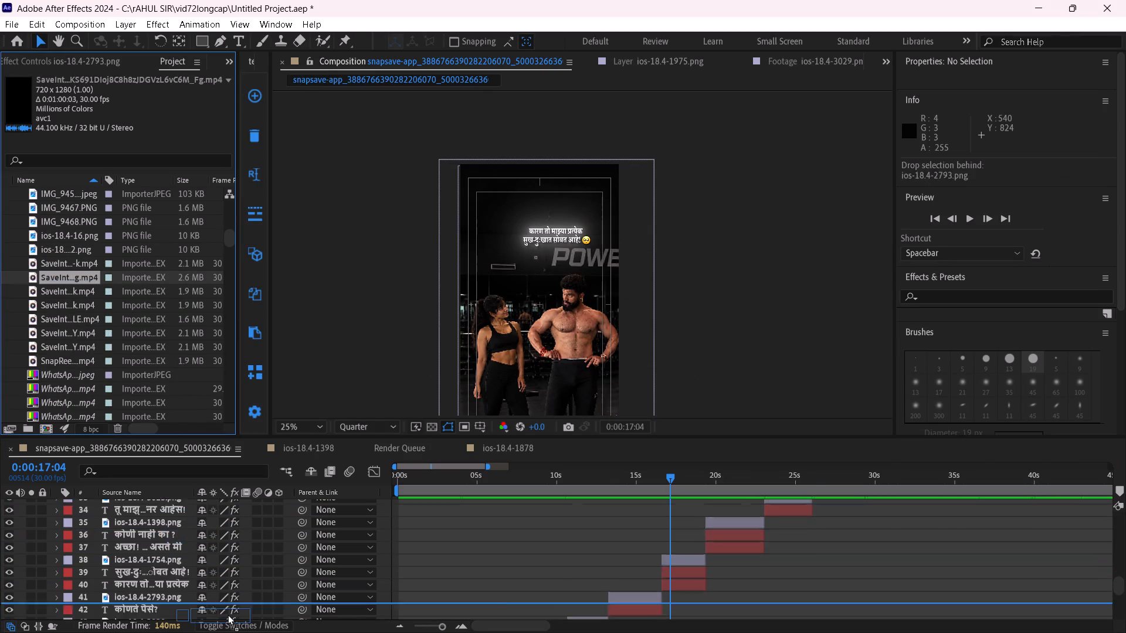
left_click_drag(228, 614, 226, 613)
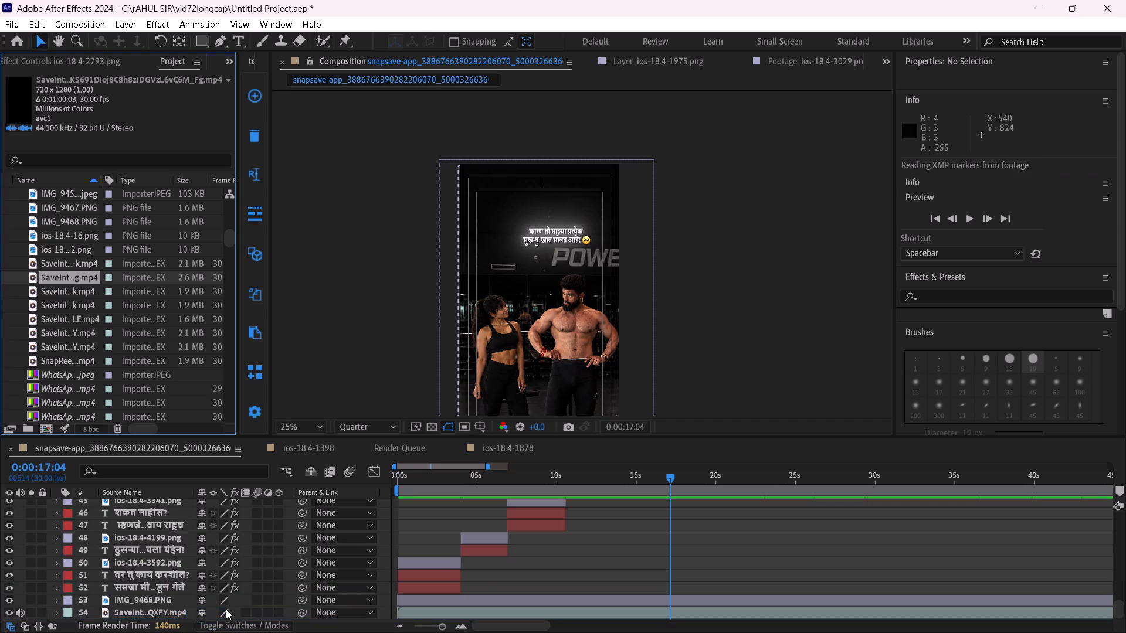
Delete the old SaveInta video layer ending in "QXFY.mp4" from the composition.
left_click(421, 598)
key("BackSpace")
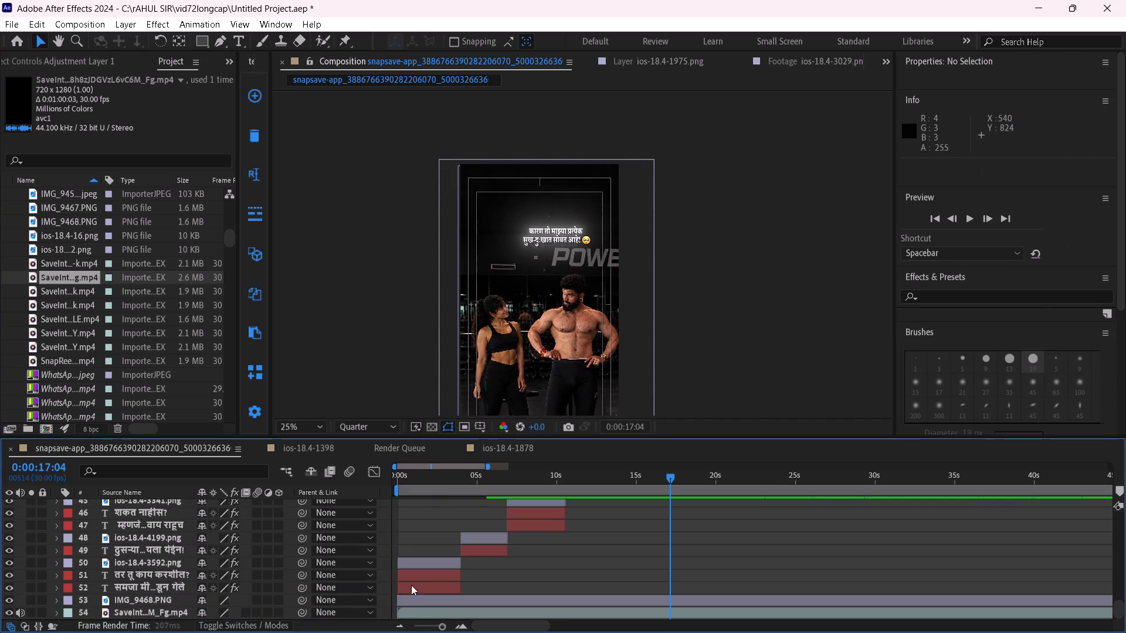
Move the playhead to the start of the composition at 0:00:00:00.
left_click_drag(411, 478, 396, 482)
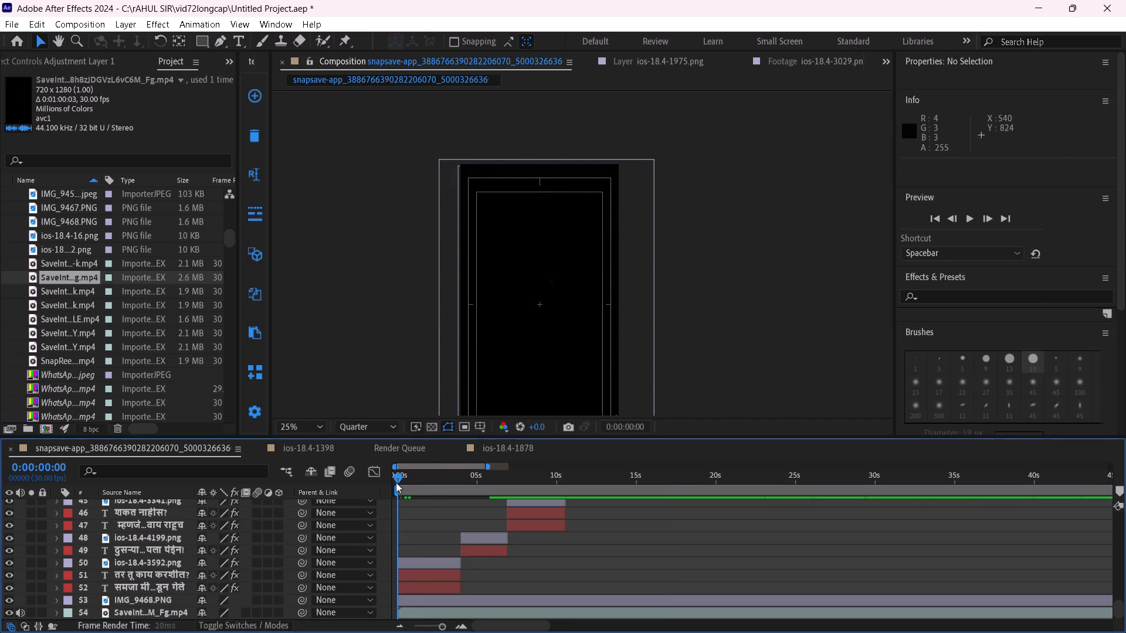
Set the opacity of the bottom video layer, SaveInt...M_Fg.mp4 (layer 54), to 0%.
left_click_drag(396, 482, 369, 481)
scroll(107, 566, "down", 4)
left_click(59, 610)
scroll(78, 584, "down", 4)
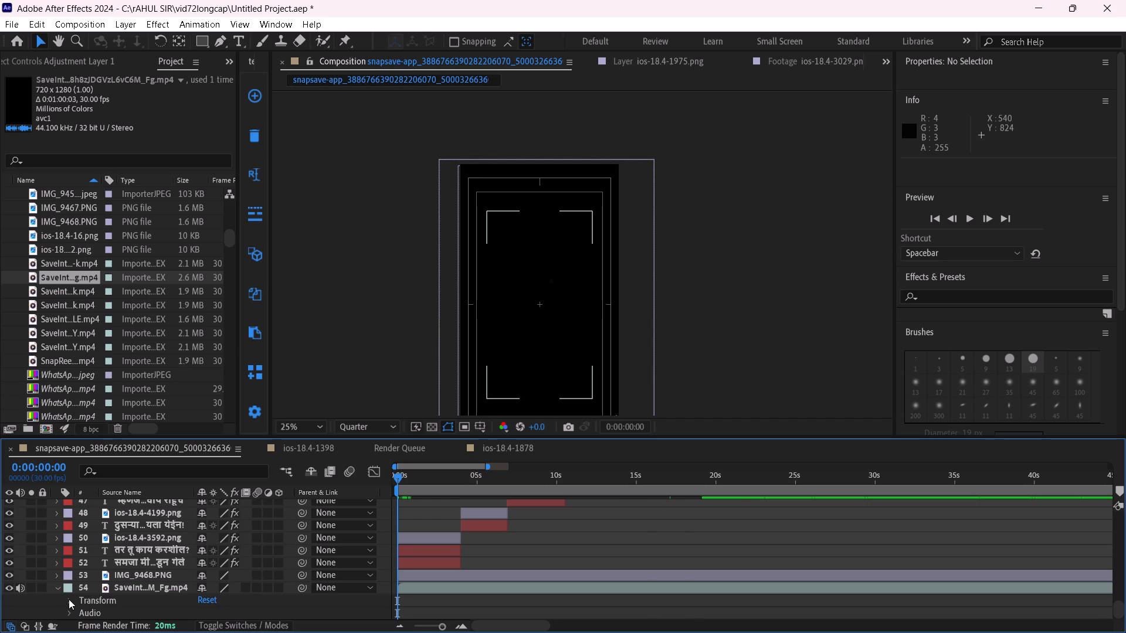
left_click(69, 599)
left_click_drag(204, 617, 121, 587)
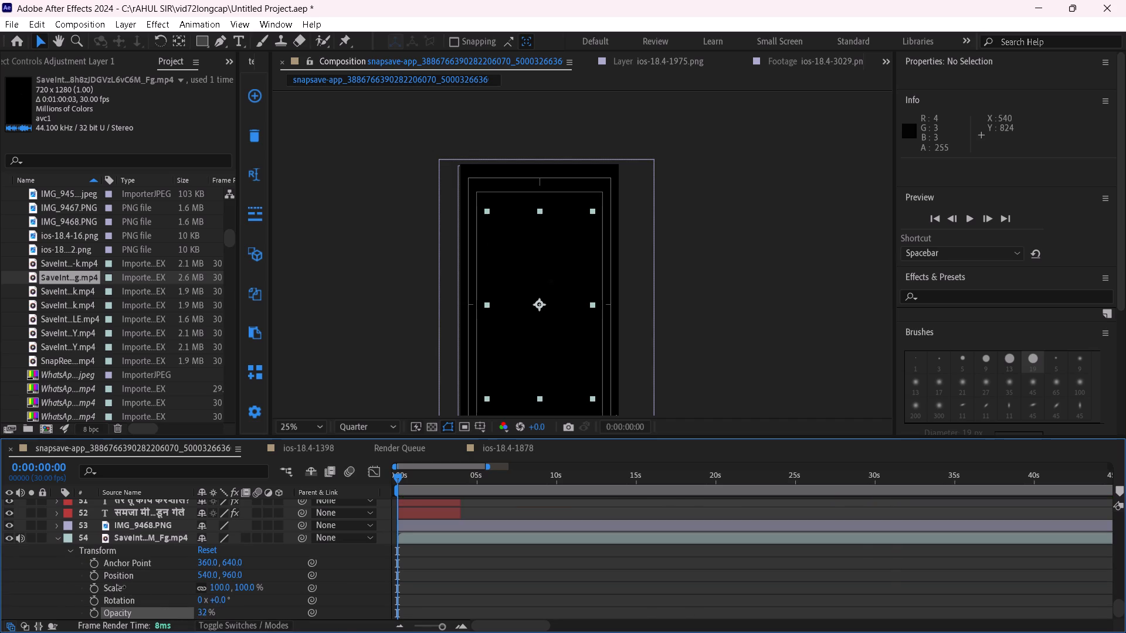
left_click_drag(121, 587, 76, 576)
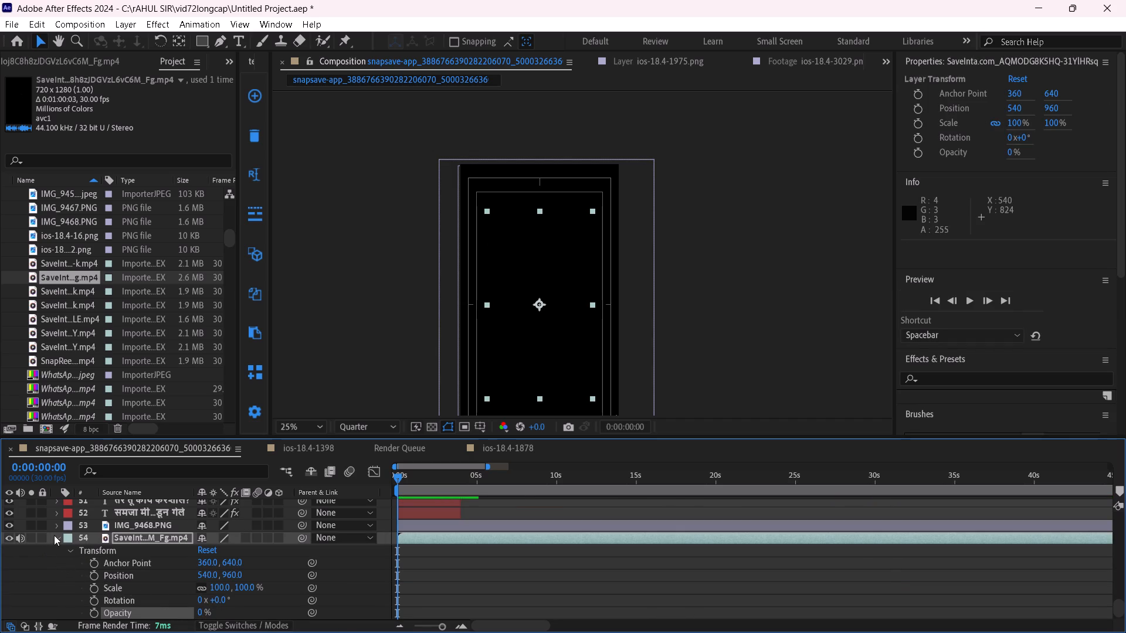
left_click(59, 535)
Scrub through the composition to about 17 seconds to check the timed text captions and bring their layers into view.
left_click_drag(416, 477, 489, 494)
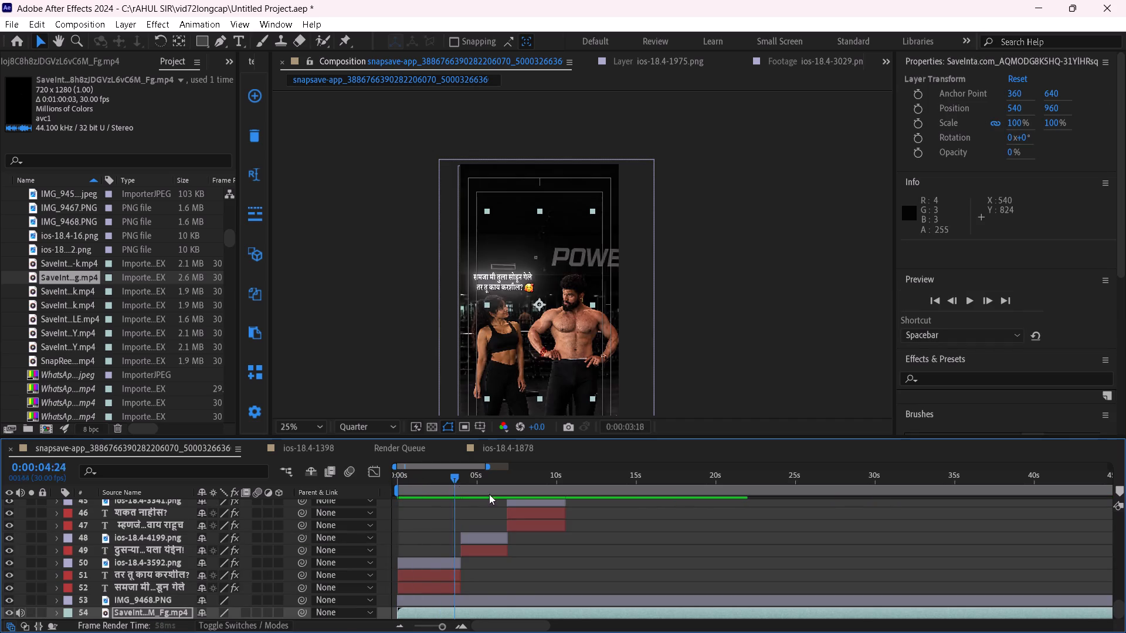
left_click_drag(489, 494, 661, 561)
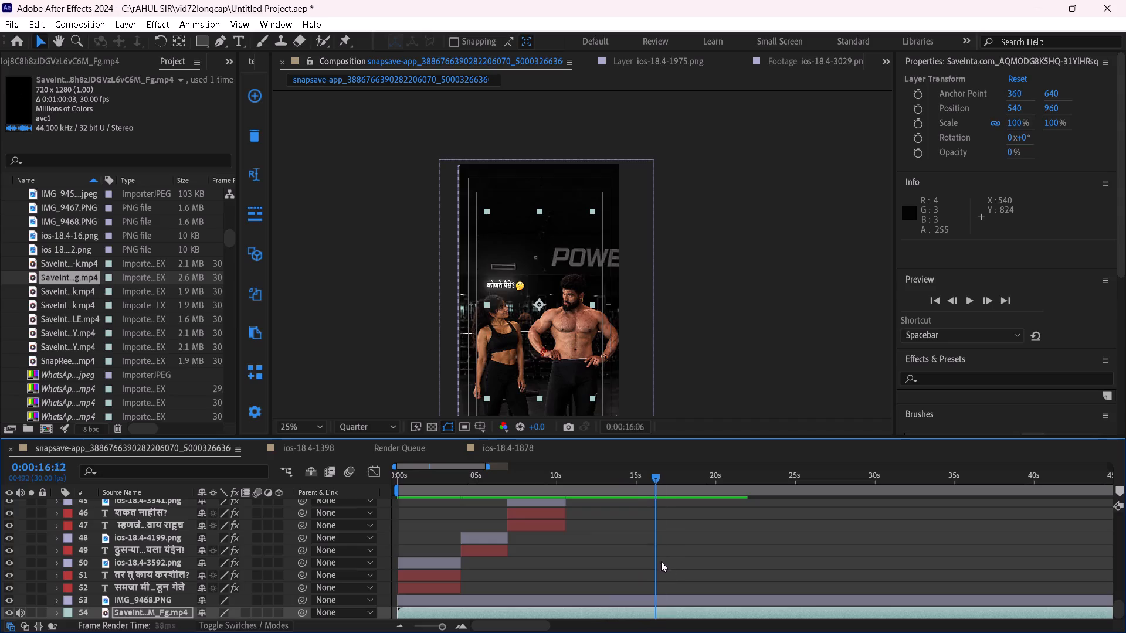
left_click_drag(661, 561, 676, 573)
scroll(669, 575, "up", 4)
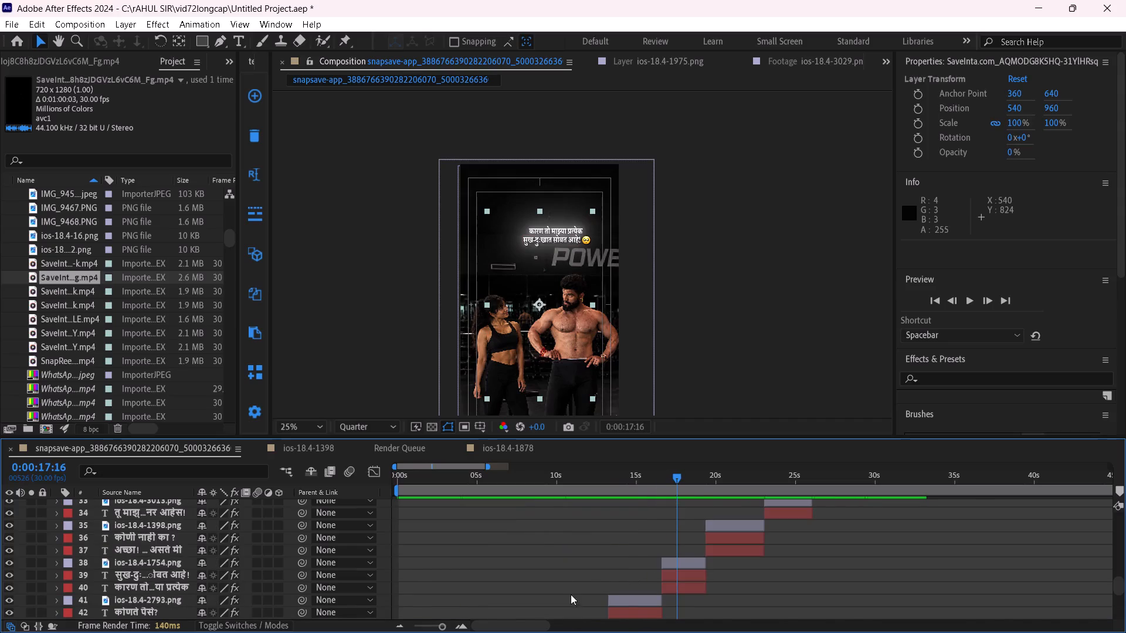
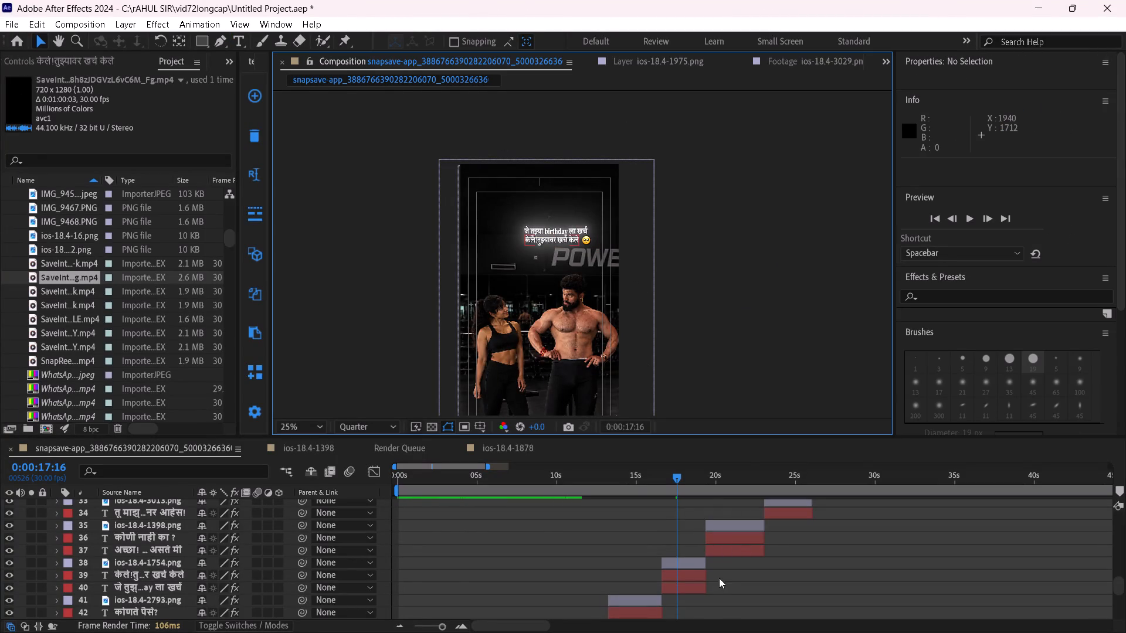
Raise the first line of the birthday caption (text layer 40) by setting its position to 633, 457.
left_click(708, 587)
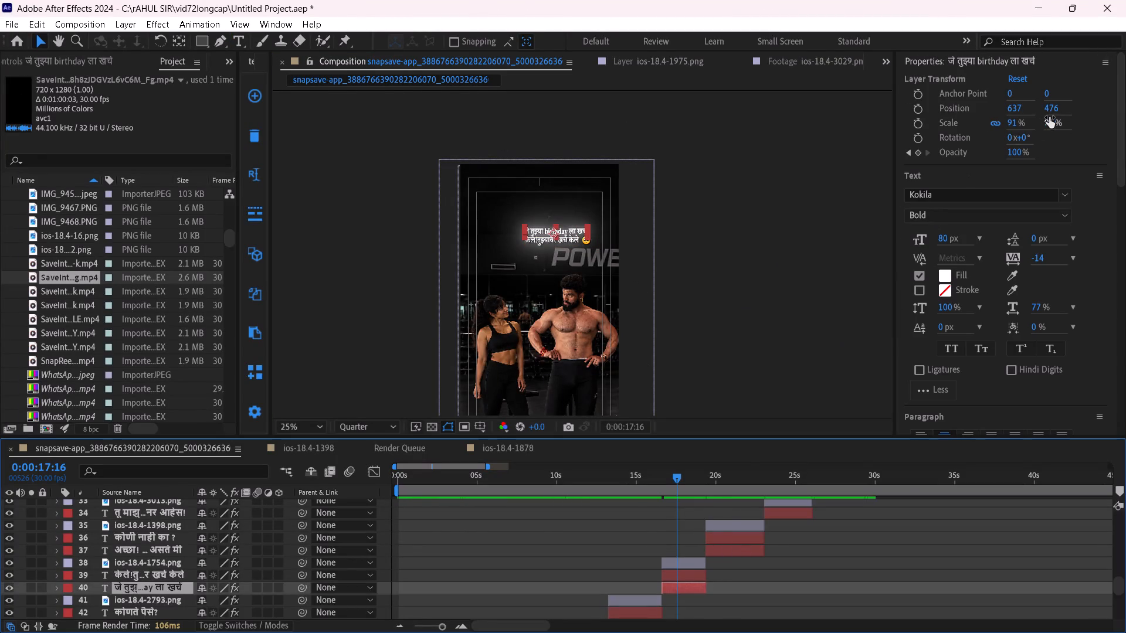
left_click_drag(1049, 117, 1040, 118)
key("ctrl+z")
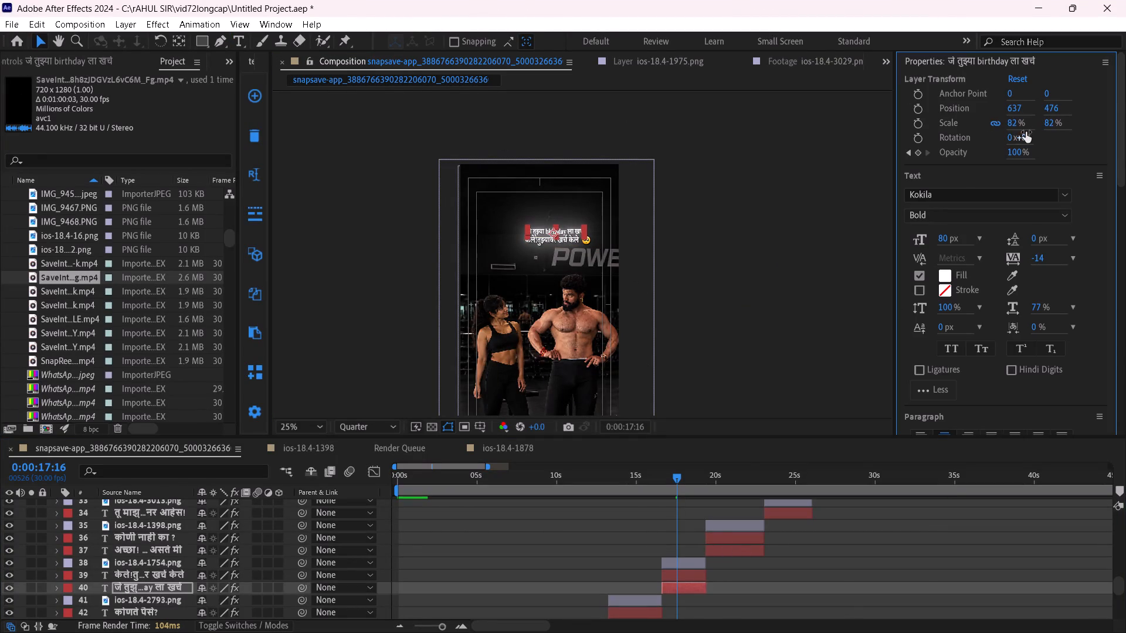
left_click_drag(1051, 109, 1036, 108)
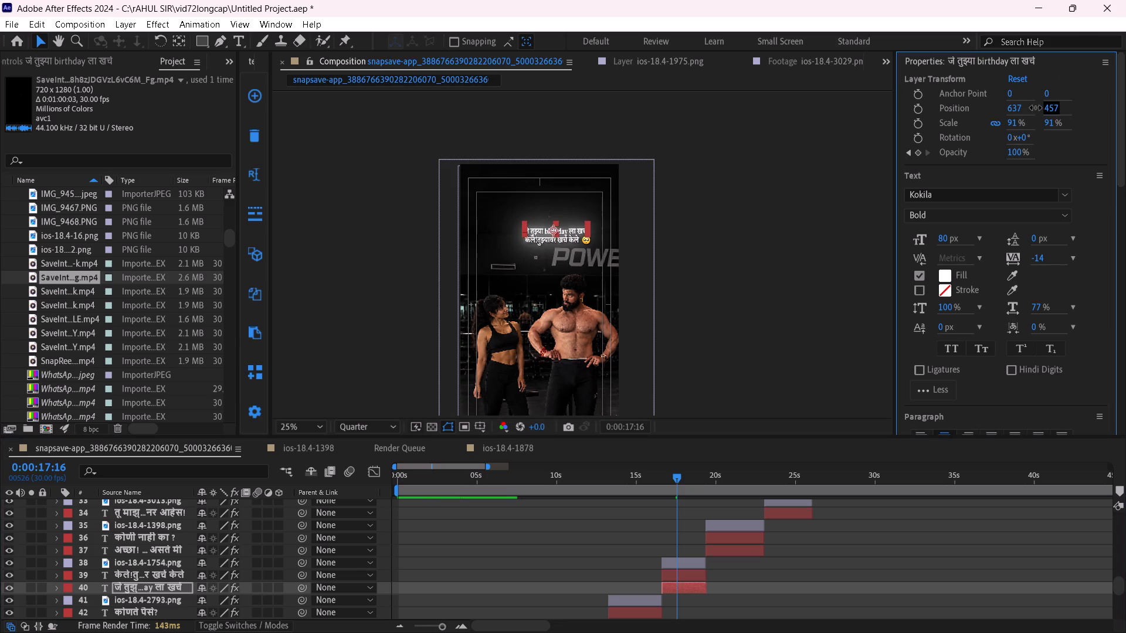
left_click_drag(1036, 108, 1033, 108)
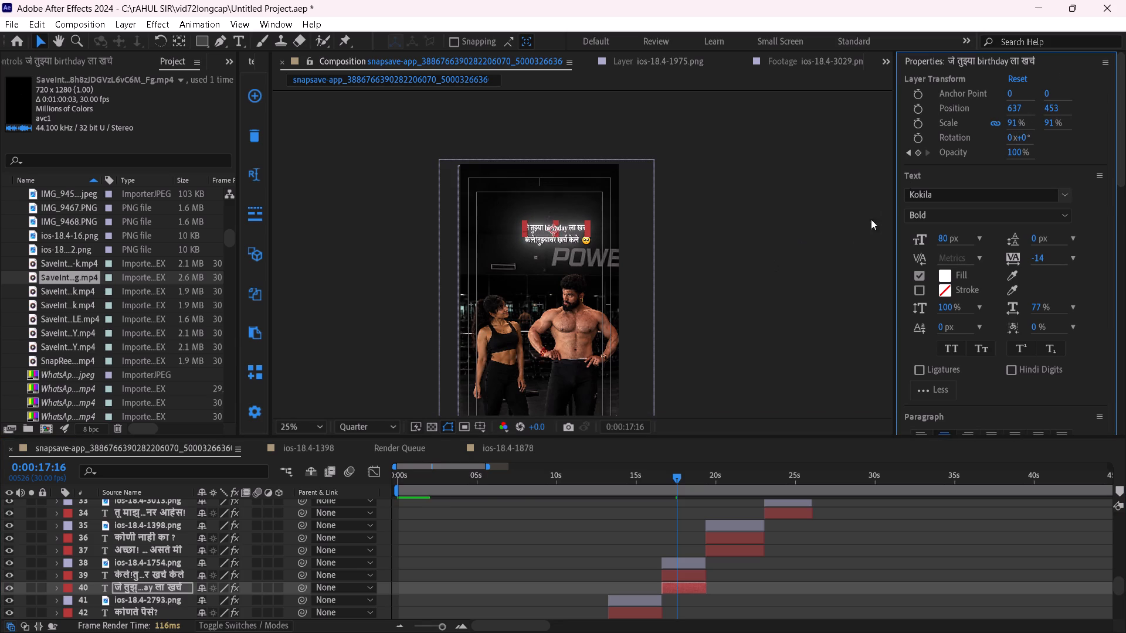
left_click_drag(1053, 113, 1062, 110)
left_click(1012, 106)
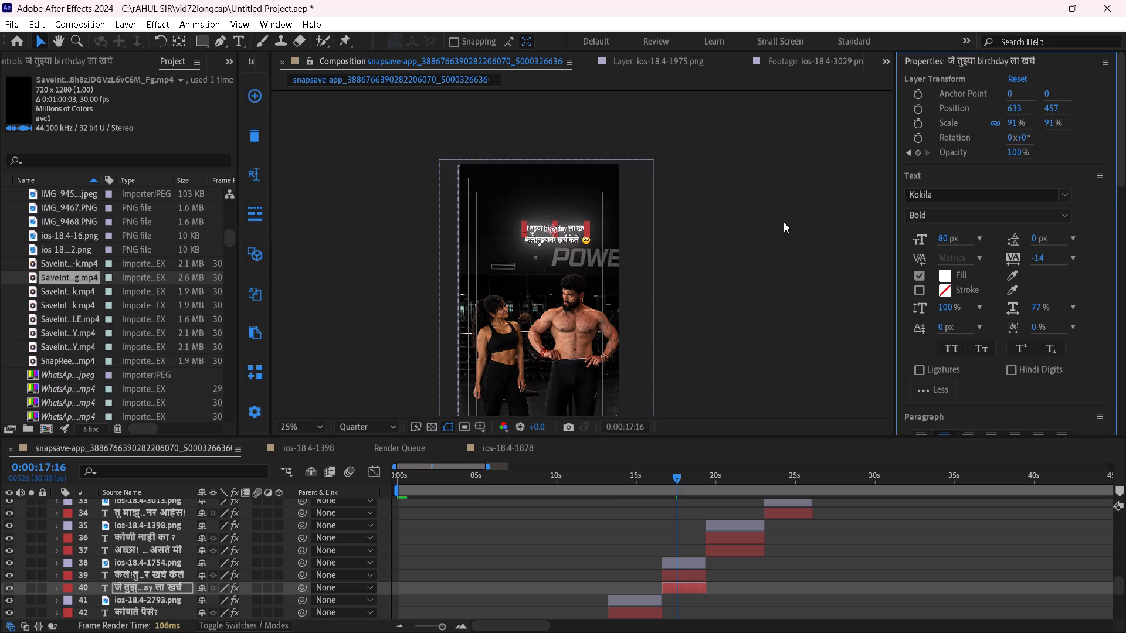
left_click(784, 222)
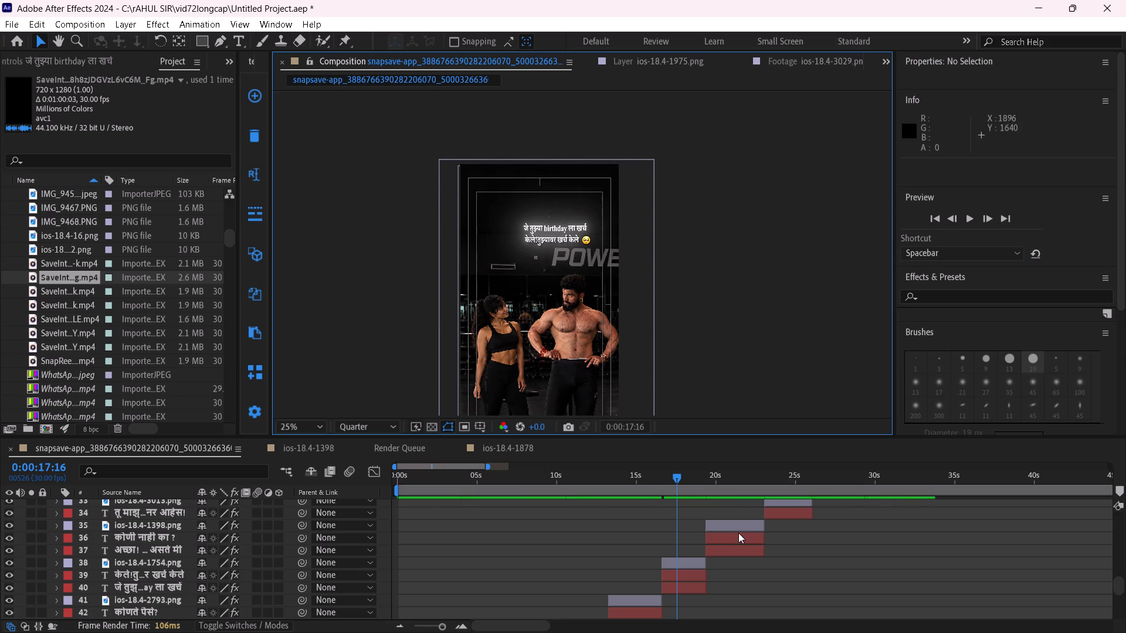
Shift the emoji layer ios-18.4-1754.png closer to the caption's second line by setting its X position to 849.
left_click(686, 565)
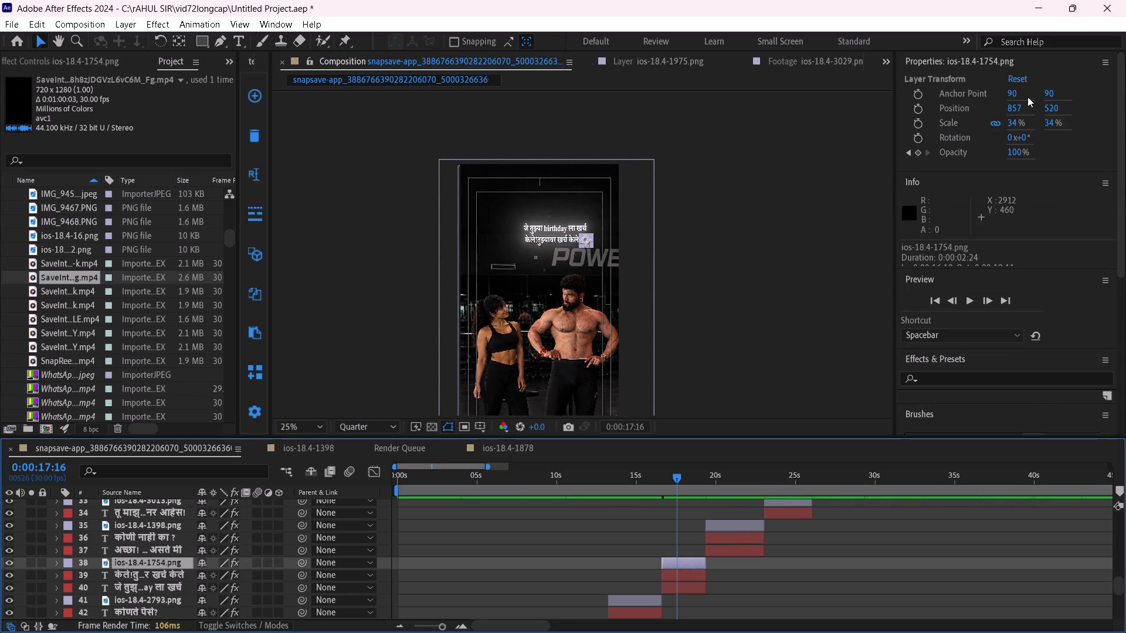
left_click_drag(1018, 112, 1013, 114)
left_click(738, 247)
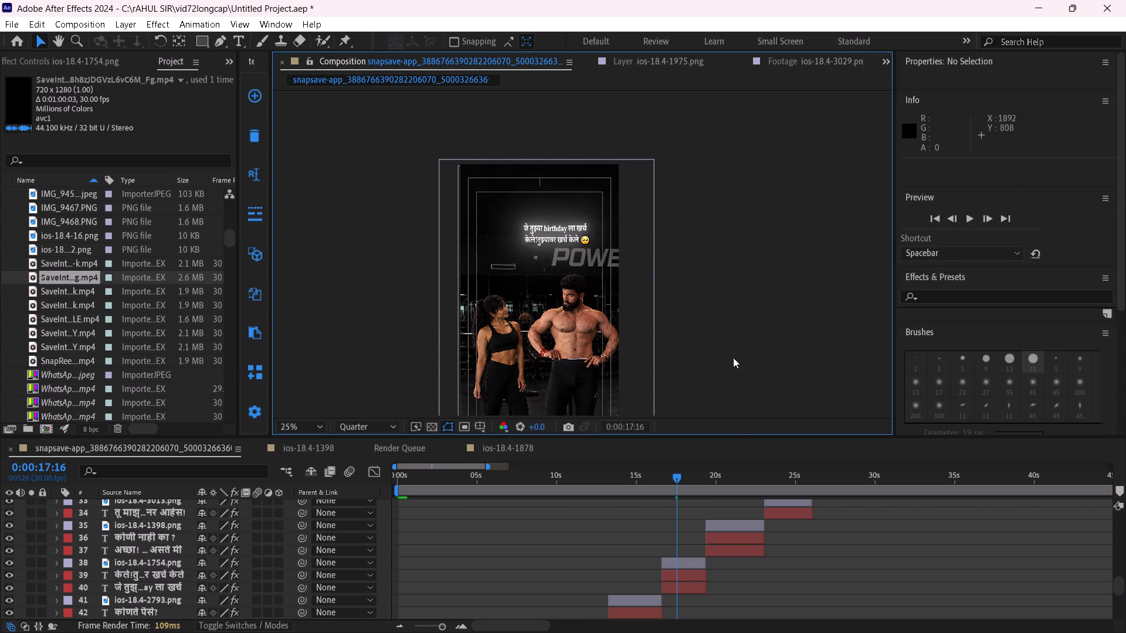
Move both birthday caption lines and their emoji (layers 38 to 40) together down and slightly right, over the POWER wall lettering.
left_click(706, 565)
left_click(689, 597, "shift")
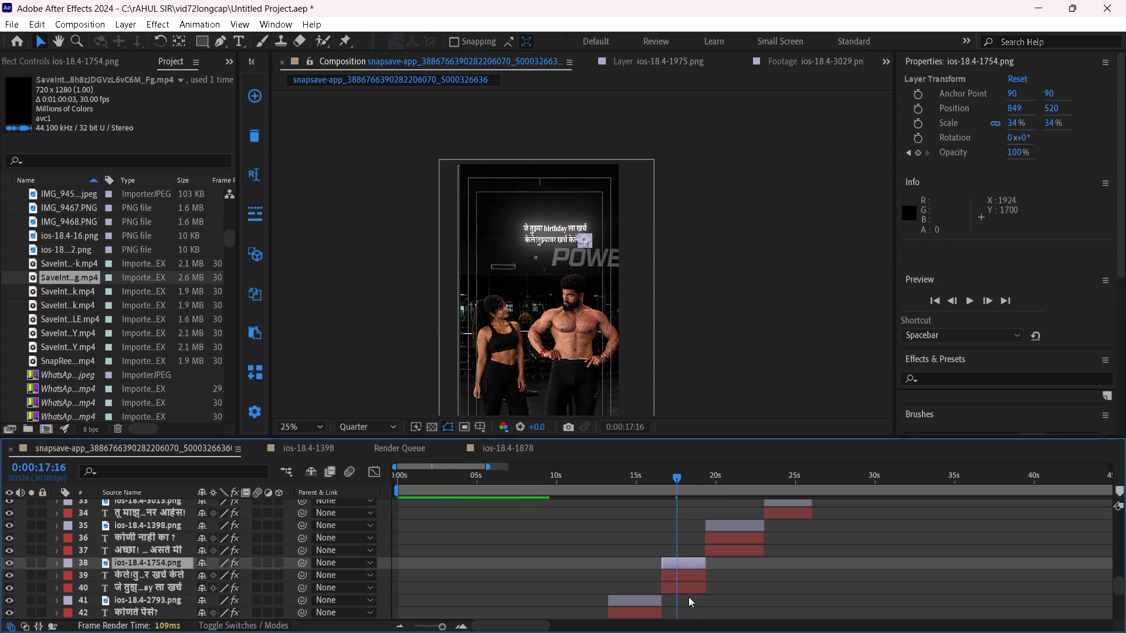
left_click(692, 587, "shift")
left_click_drag(564, 241, 571, 265)
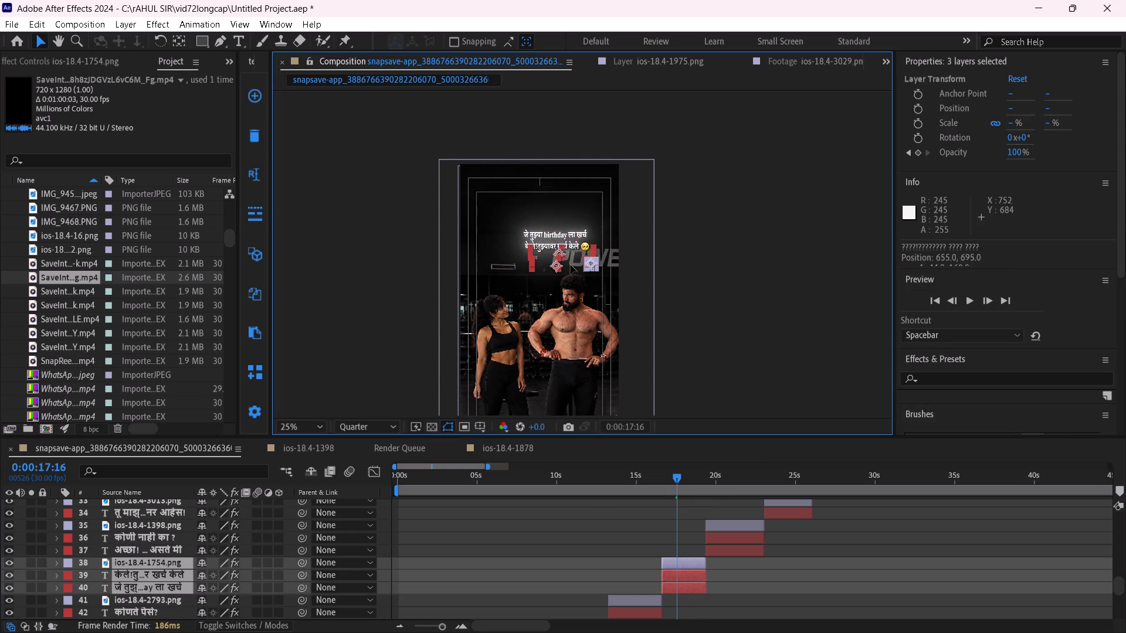
left_click_drag(571, 265, 573, 266)
left_click(717, 292)
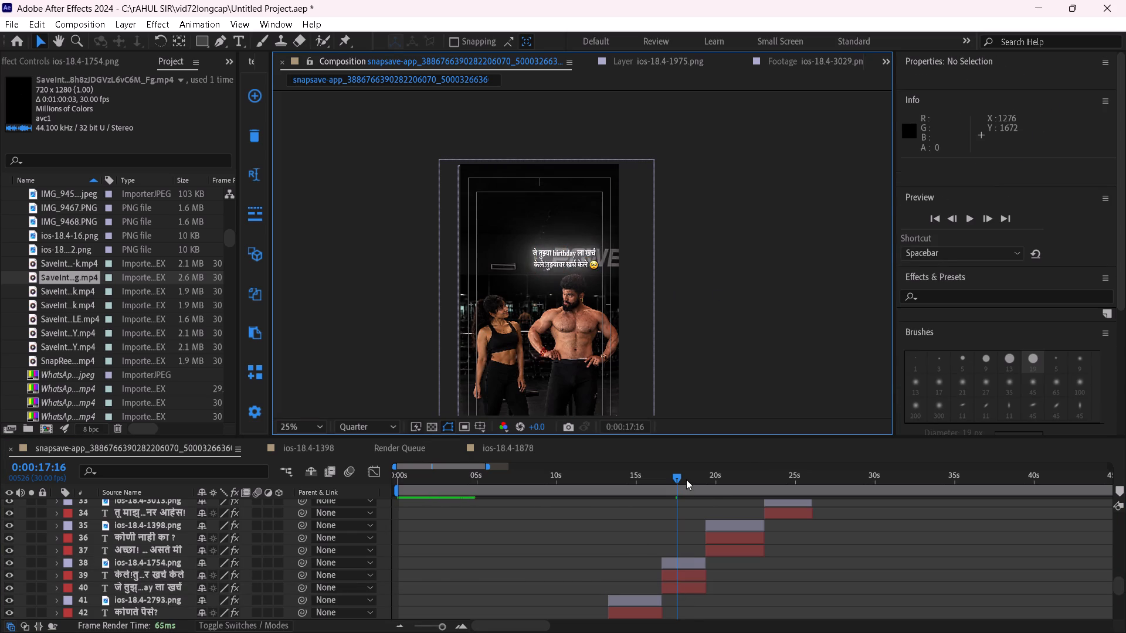
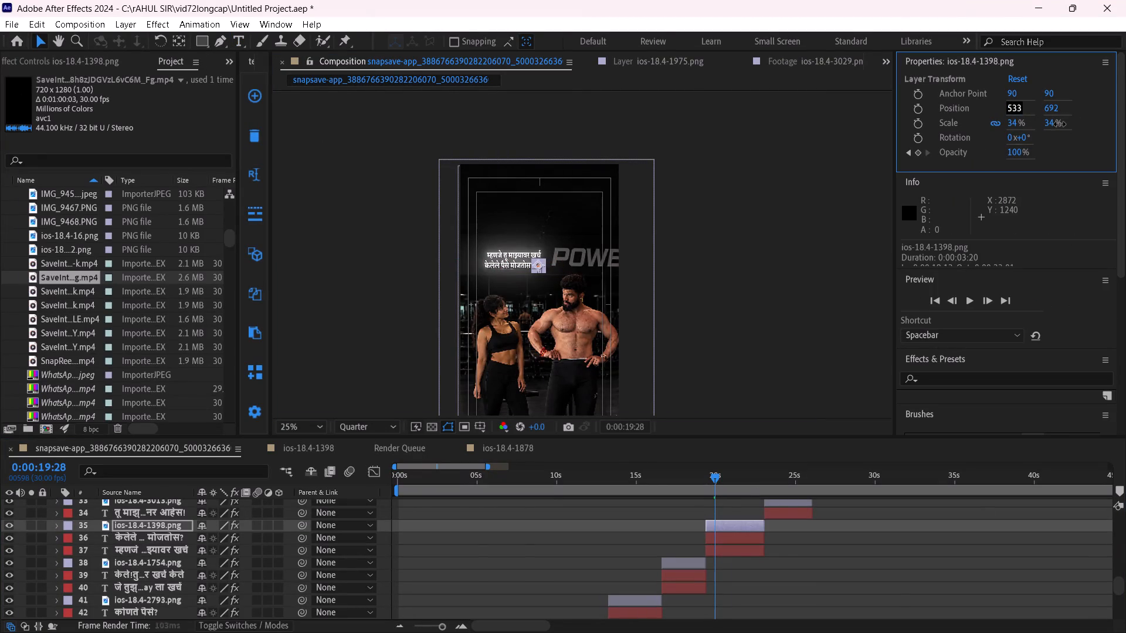
Nudge the emoji layer ios-18.4-1398.png slightly right, beside the end of the caption's second line.
left_click_drag(1060, 124, 1067, 127)
left_click(751, 290)
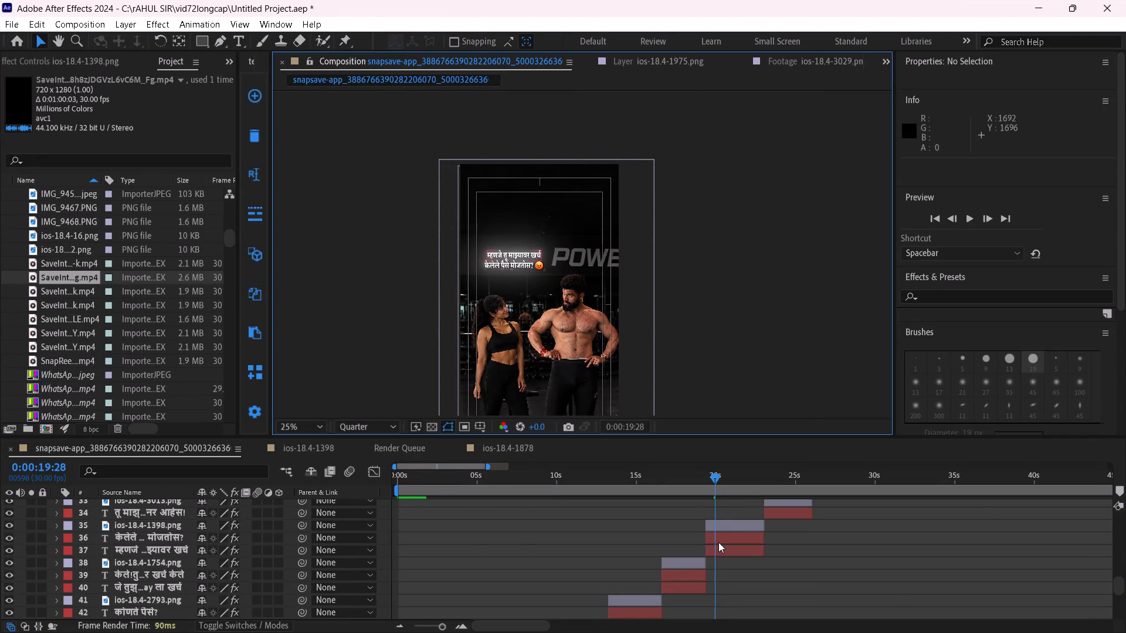
Adjust the horizontal placement of the caption's second line (text layer 36) by setting its X position to 321.
left_click(718, 542)
left_click_drag(1013, 109, 1020, 110)
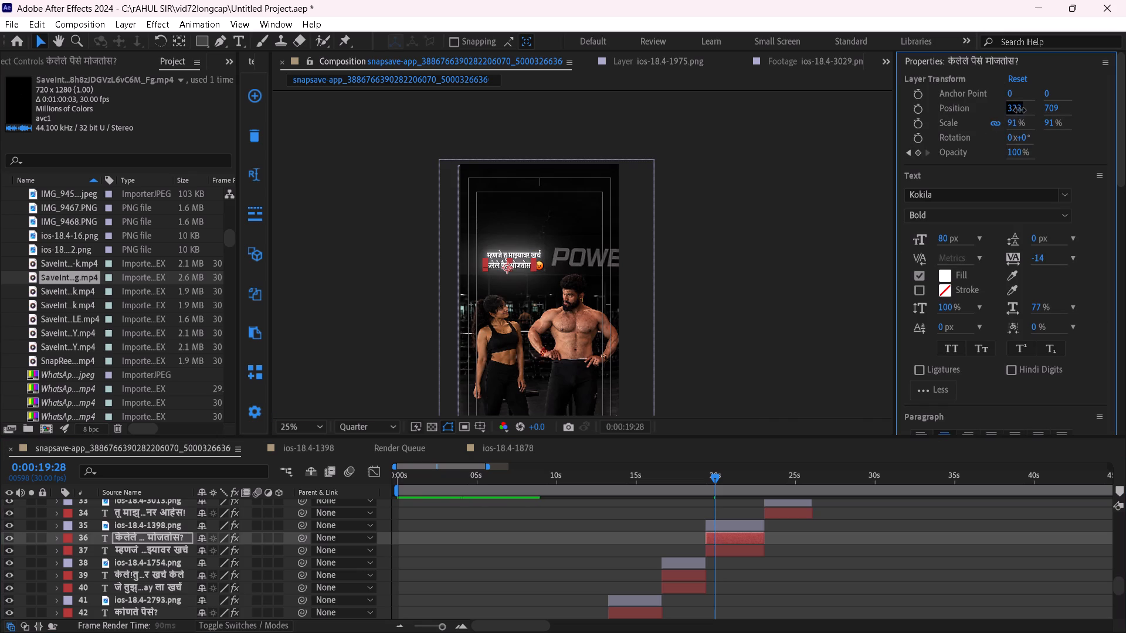
left_click_drag(1020, 110, 1022, 109)
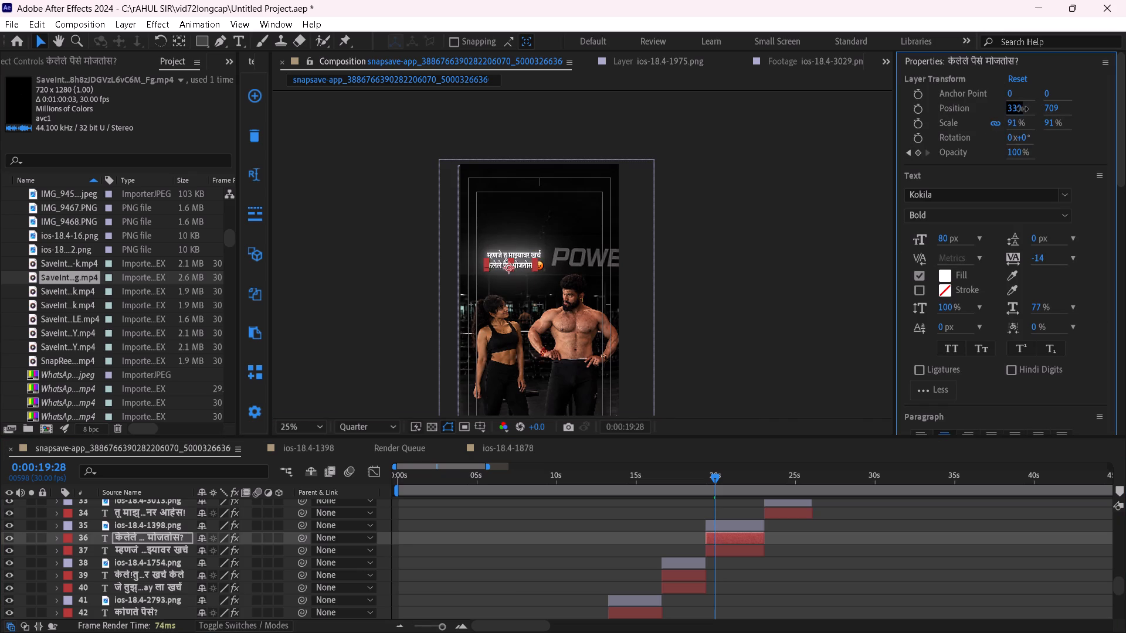
left_click_drag(1022, 109, 1021, 109)
left_click(765, 200)
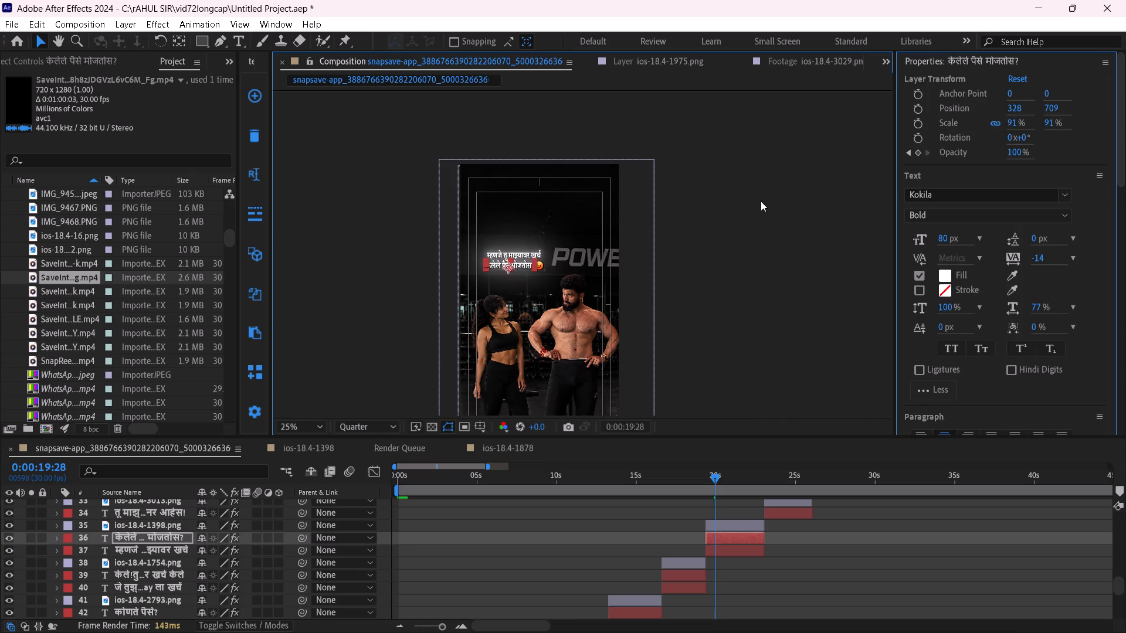
left_click(738, 535)
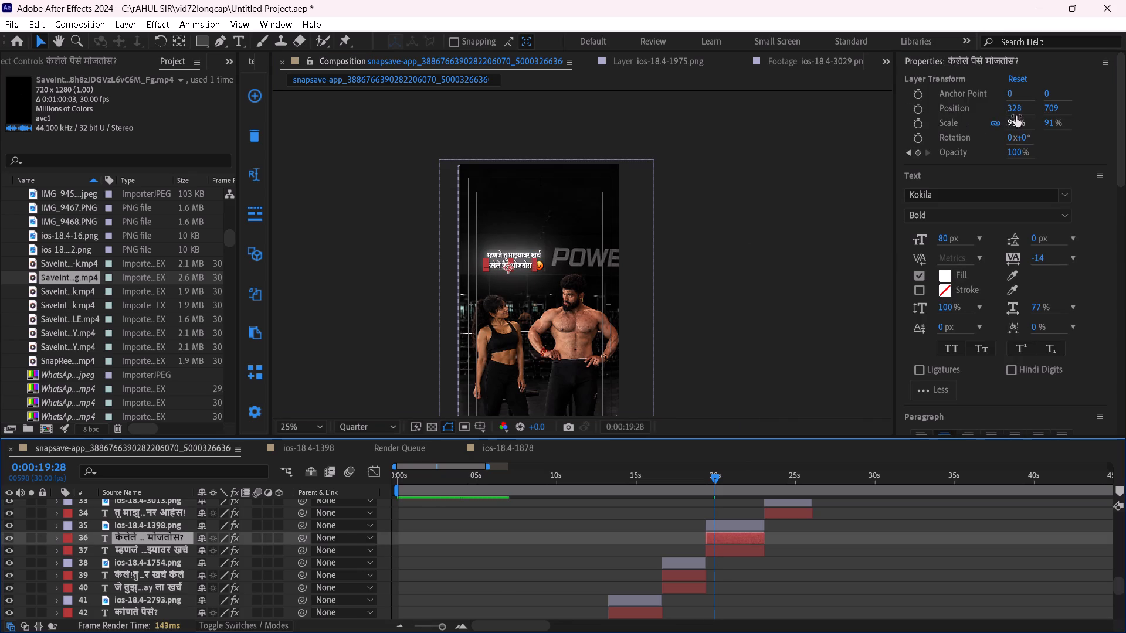
left_click(1020, 109)
left_click(1016, 109)
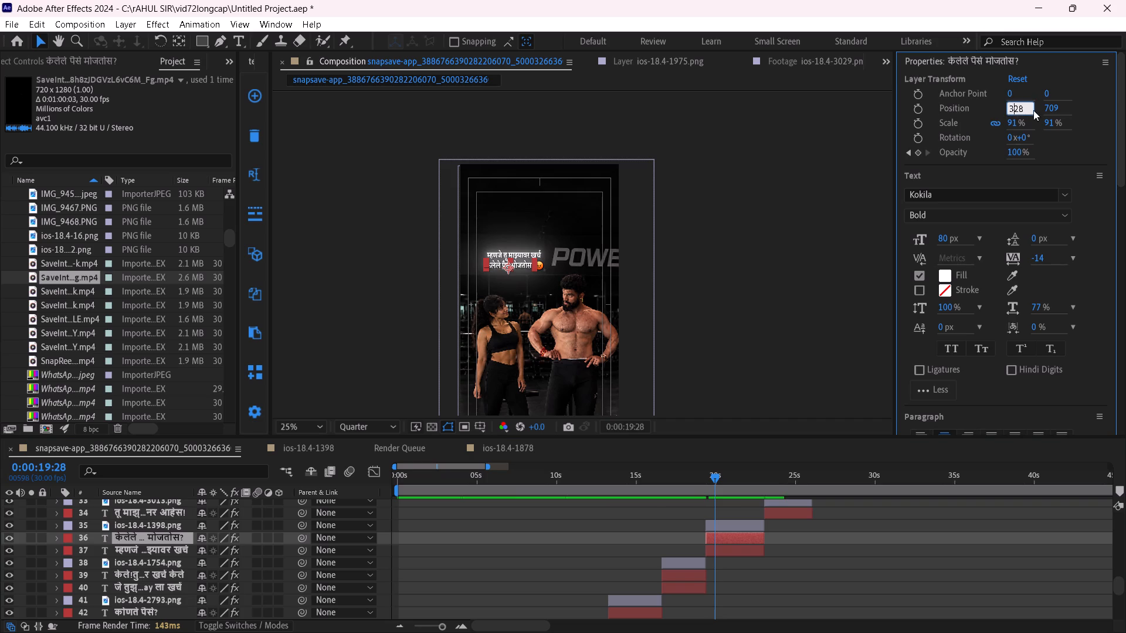
left_click(1037, 110)
left_click_drag(1019, 112, 1012, 113)
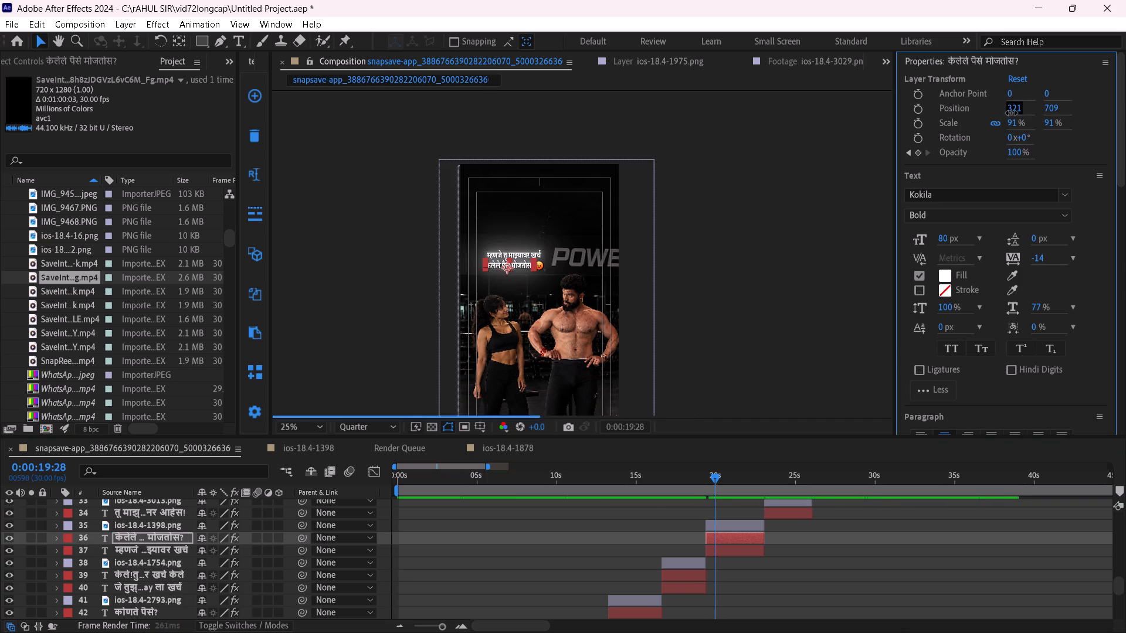
left_click_drag(1012, 113, 1011, 113)
Raise the caption's first line (text layer 37) to a Y position of 632 and nudge it slightly left.
left_click(729, 547)
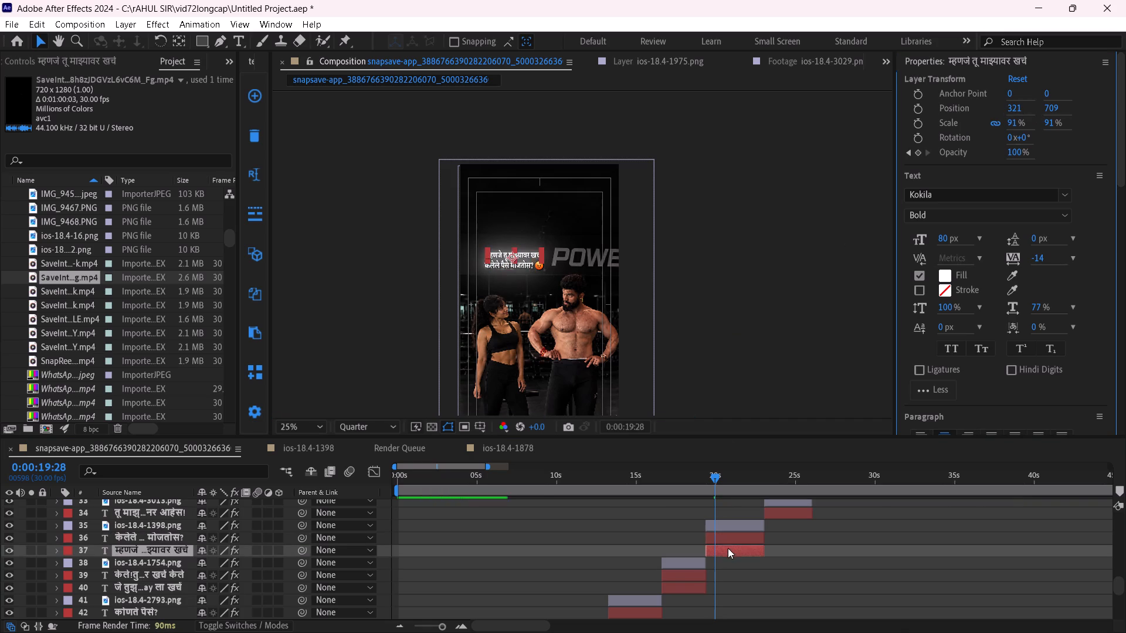
left_click_drag(1045, 108, 1039, 110)
left_click(737, 244)
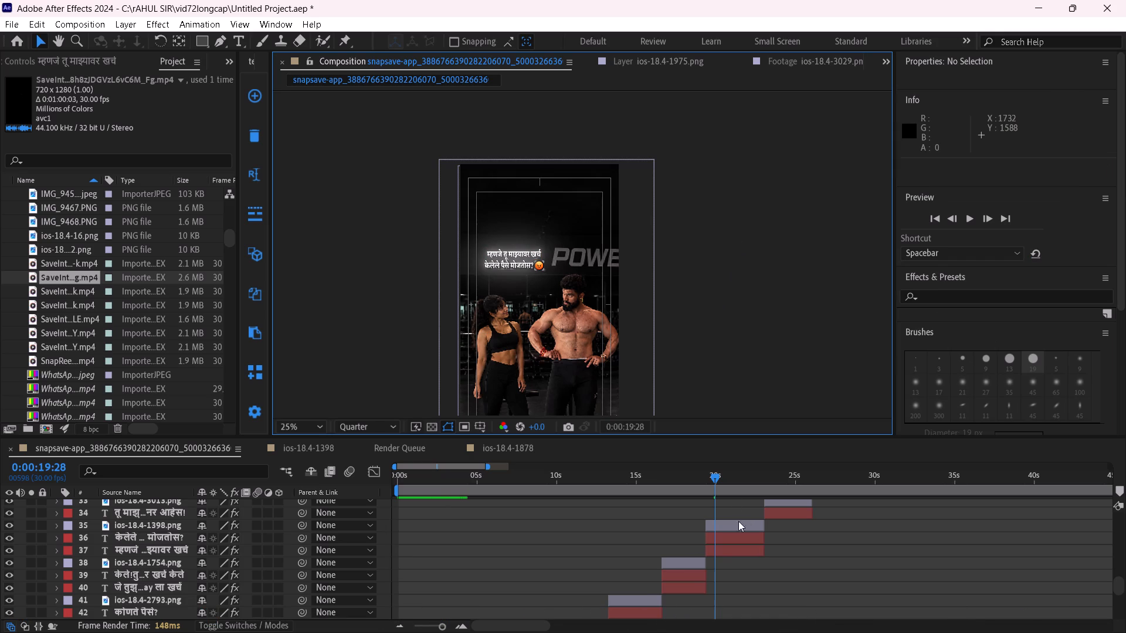
left_click(734, 558)
left_click(738, 552)
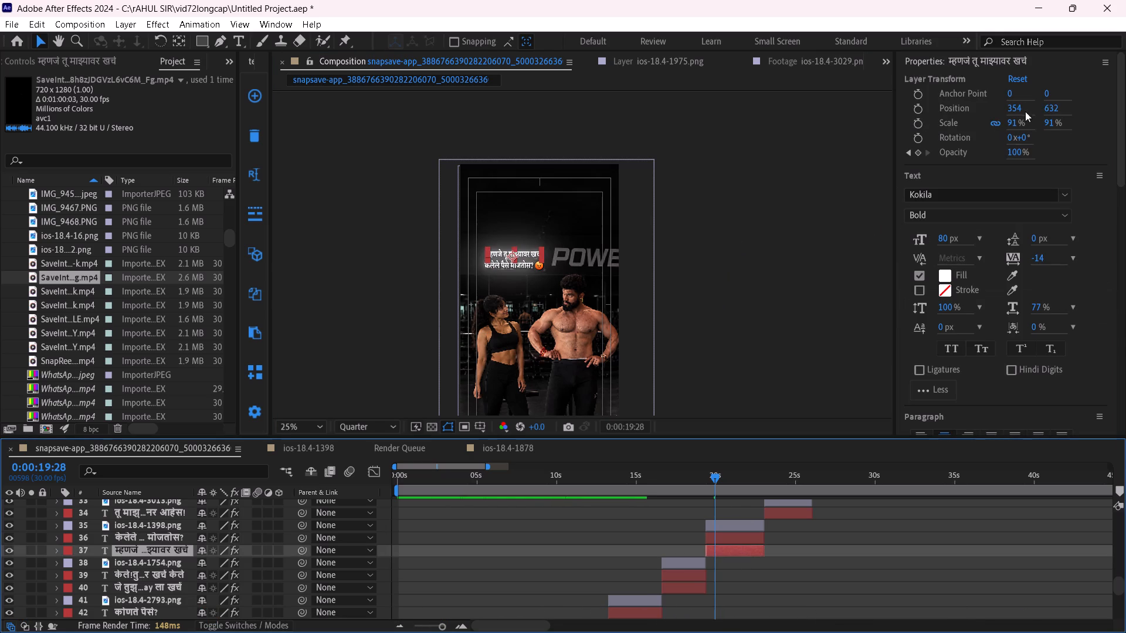
left_click_drag(1020, 107, 1012, 108)
left_click(791, 280)
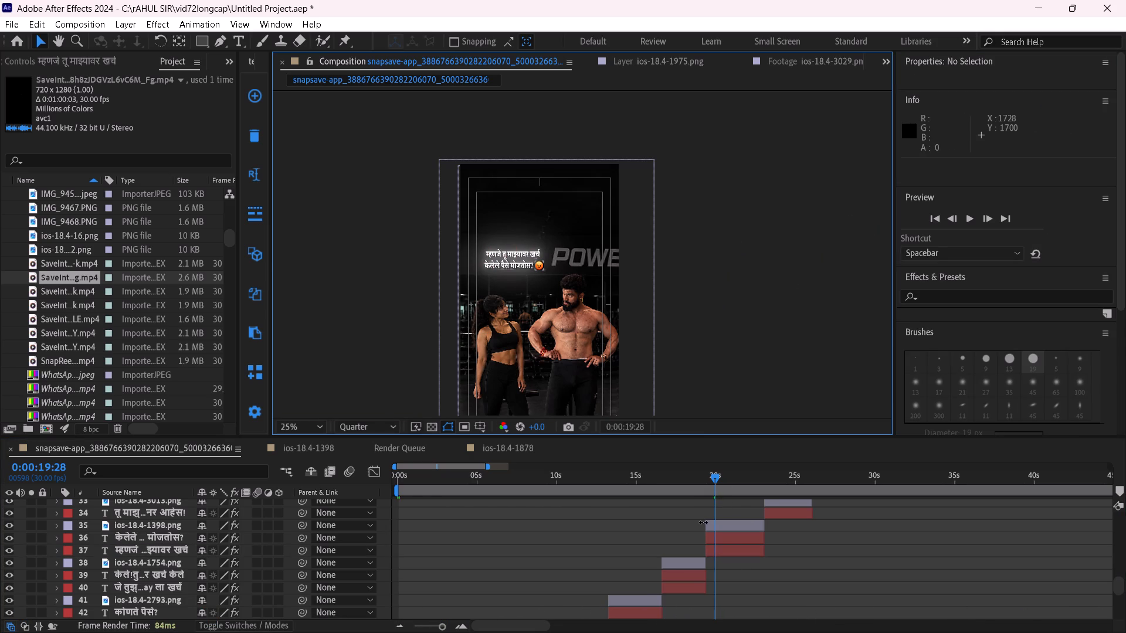
Move both caption lines and their emoji (layers 35 to 37) together down and slightly left, just above the woman's head.
left_click_drag(720, 477, 776, 496)
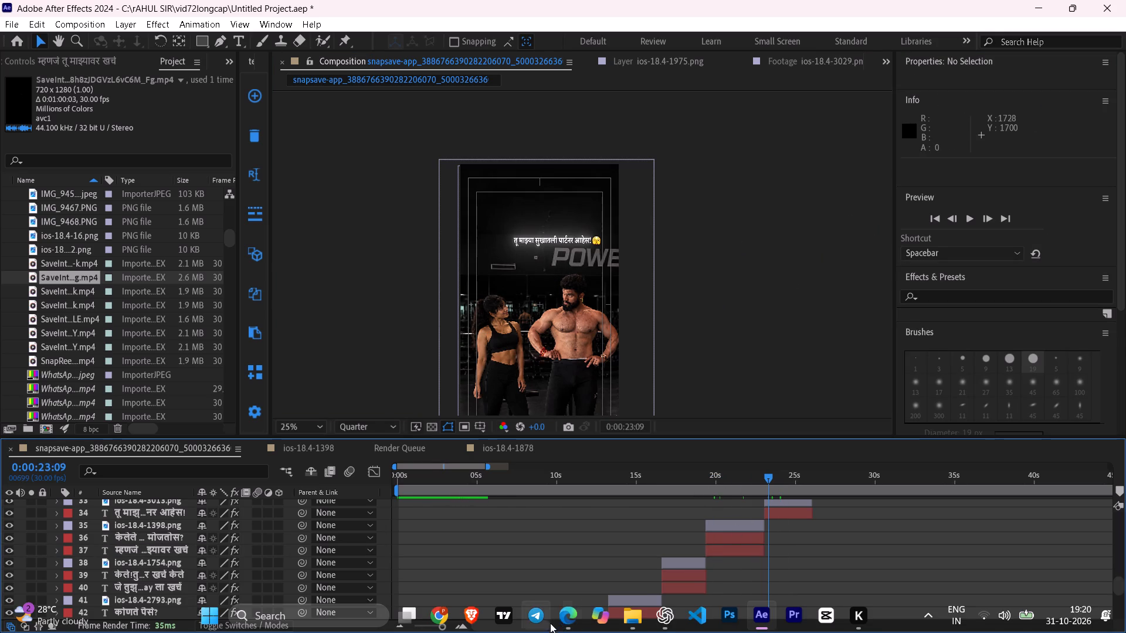
left_click(737, 482)
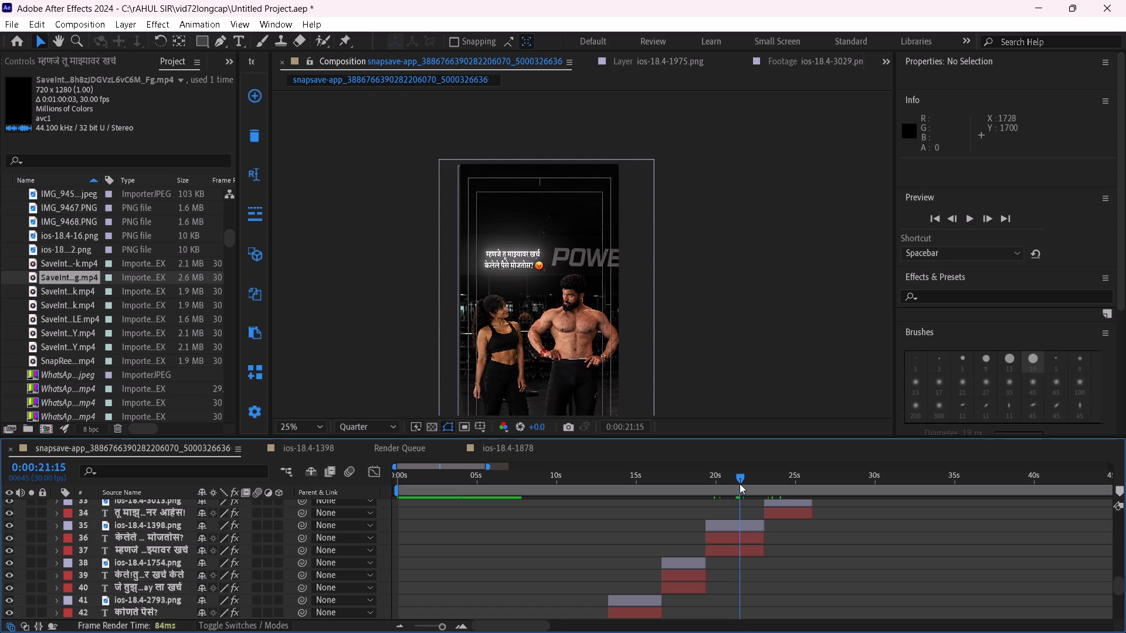
left_click(746, 527)
left_click(753, 560, "shift")
left_click(749, 554, "shift")
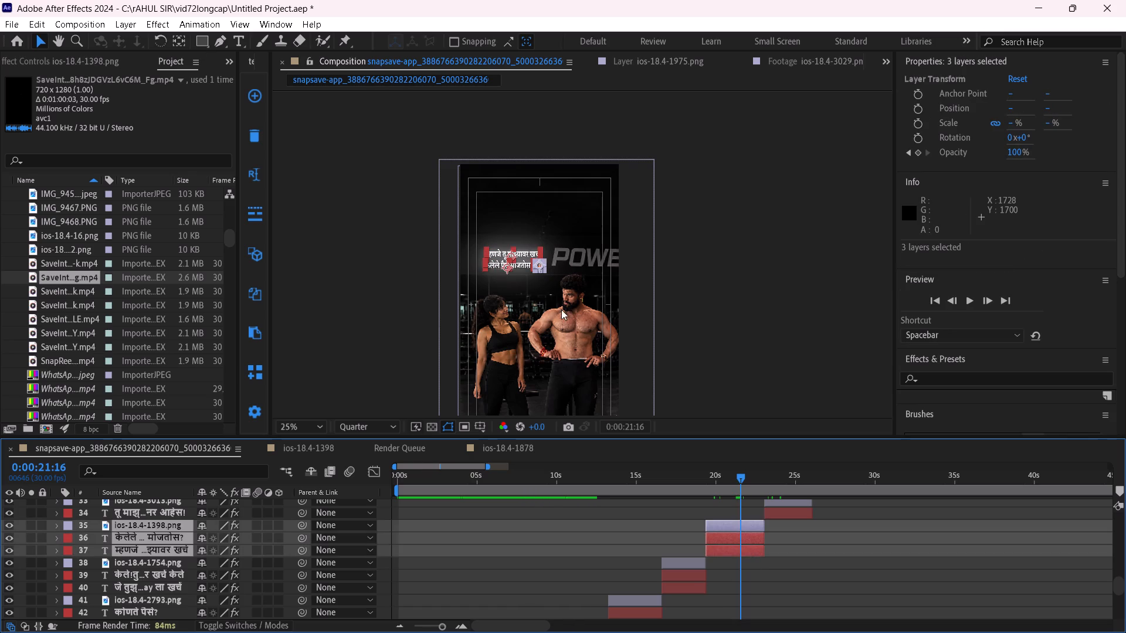
left_click_drag(521, 264, 517, 280)
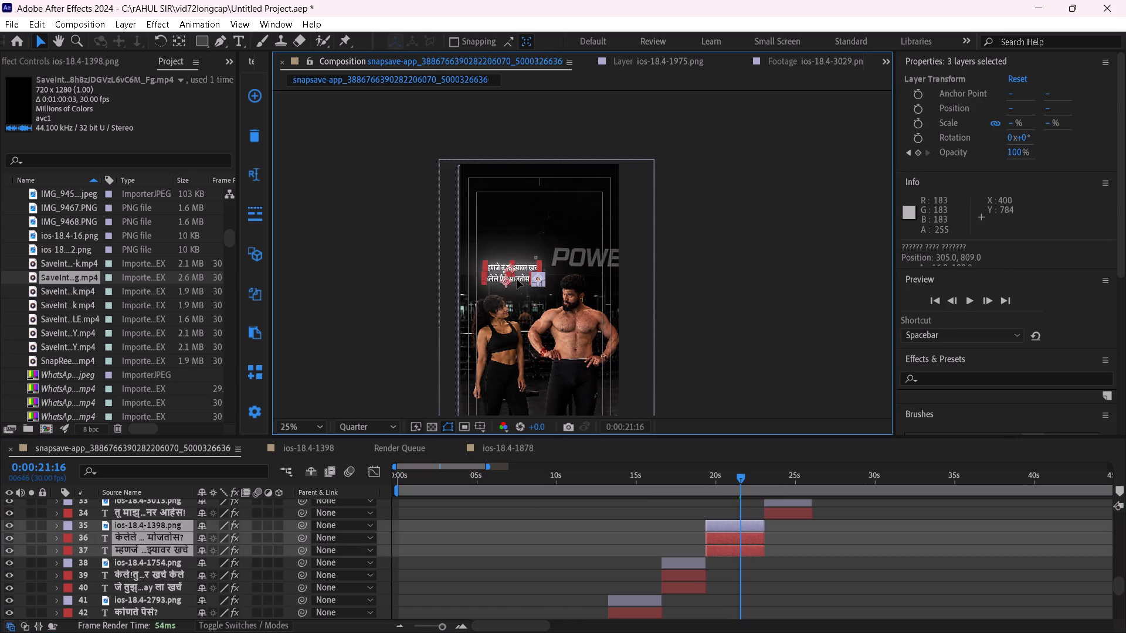
left_click_drag(517, 280, 515, 287)
left_click(725, 291)
Advance the playhead toward the start of the next caption and its emoji, layers 33 and 34.
scroll(779, 545, "up", 2)
left_click_drag(744, 479, 764, 489)
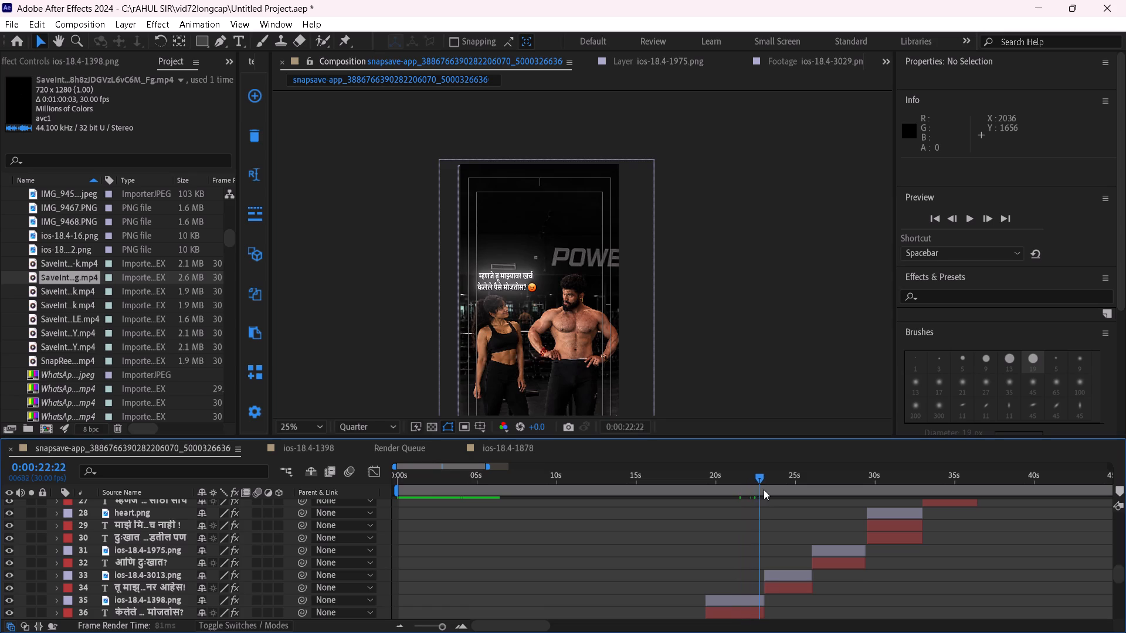
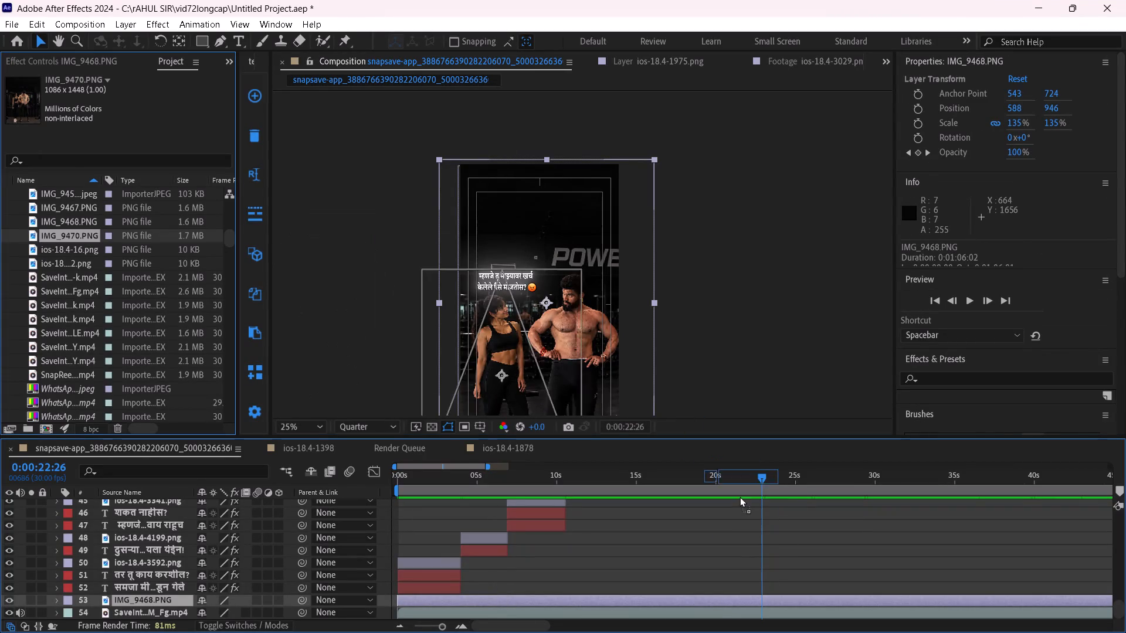
Replace the source of the gym background layer (layer 53) with IMG_9470.PNG.
left_click_drag(740, 496, 712, 601, "alt")
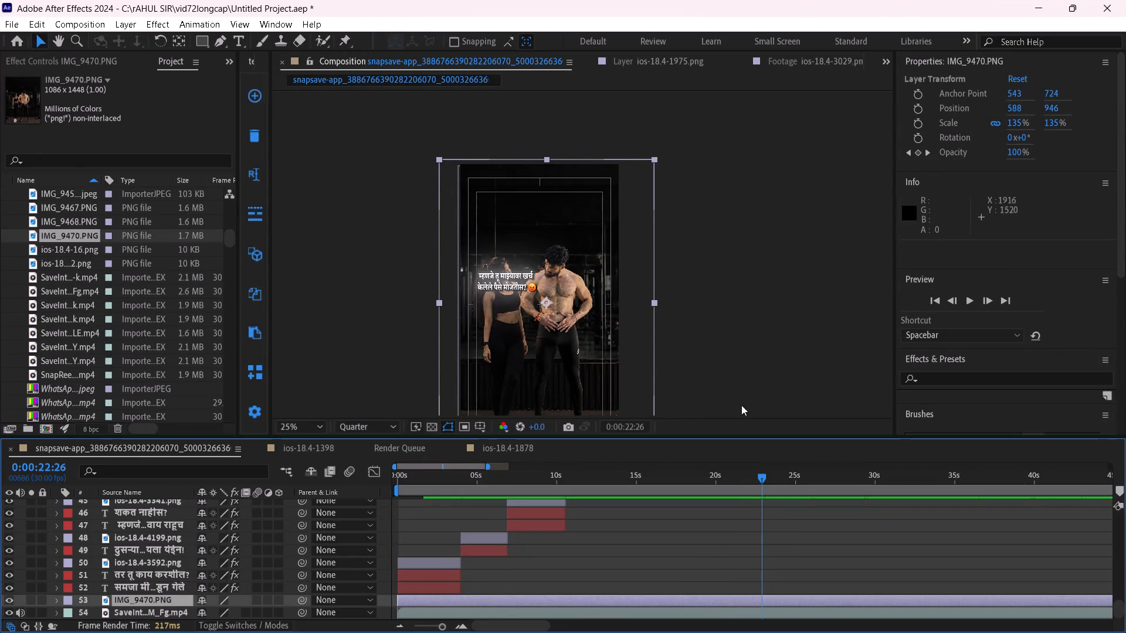
left_click(742, 345)
Shift the IMG_9470.PNG background layer slightly right in the frame by increasing its X position.
scroll(660, 326, "down", 3)
scroll(660, 326, "up", 2)
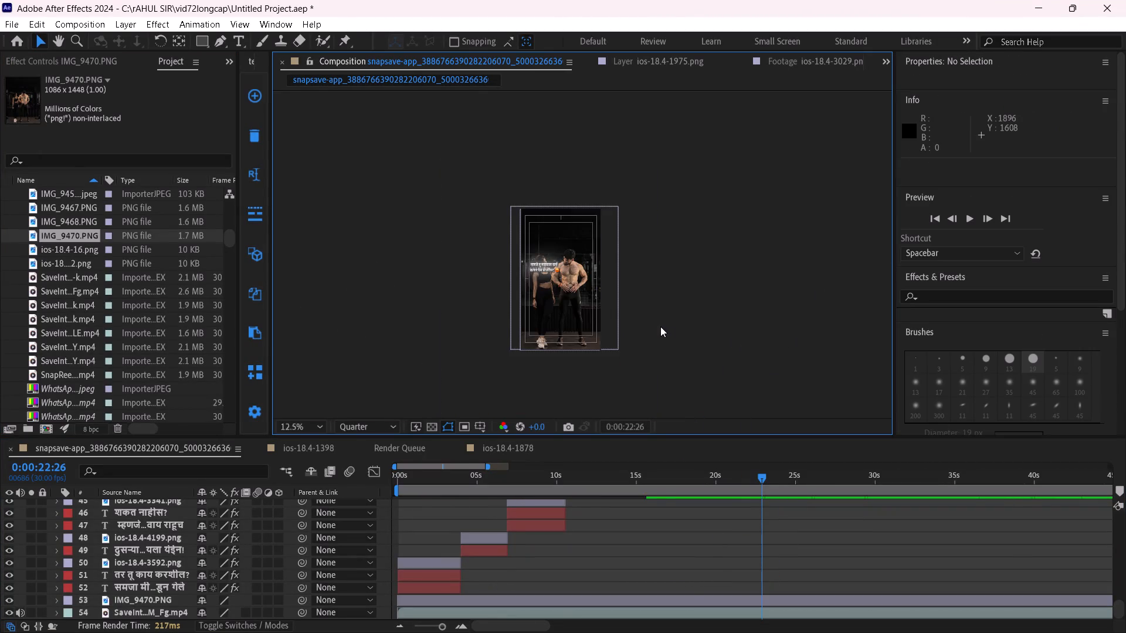
scroll(660, 326, "up", 1)
left_click(712, 596)
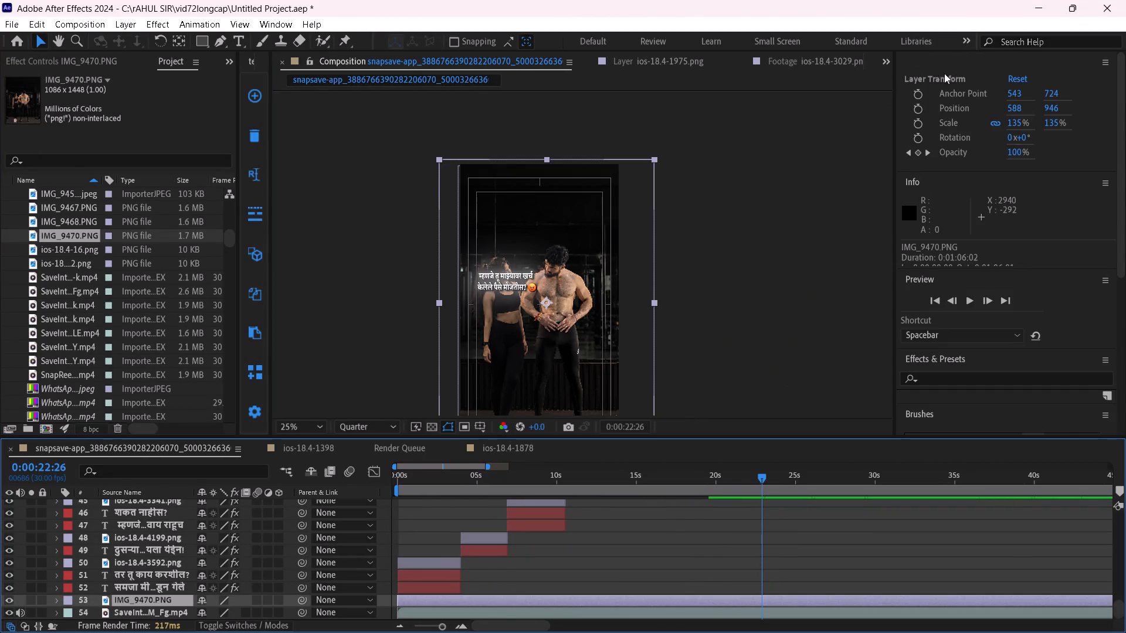
left_click_drag(1013, 114, 1042, 115)
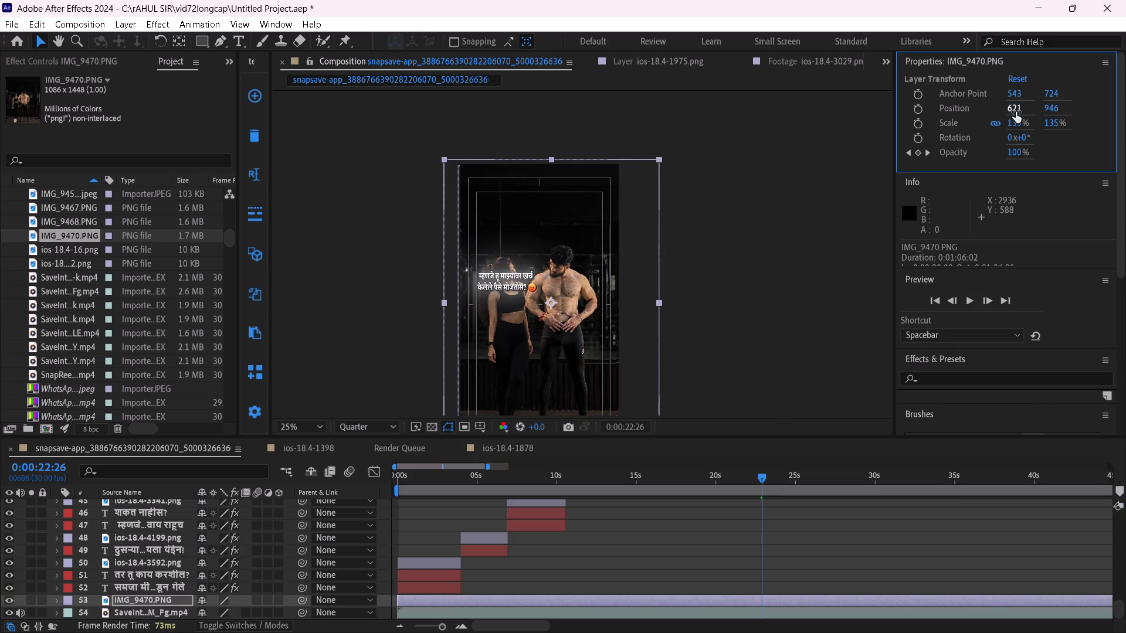
left_click_drag(1016, 112, 1032, 108)
left_click(720, 298)
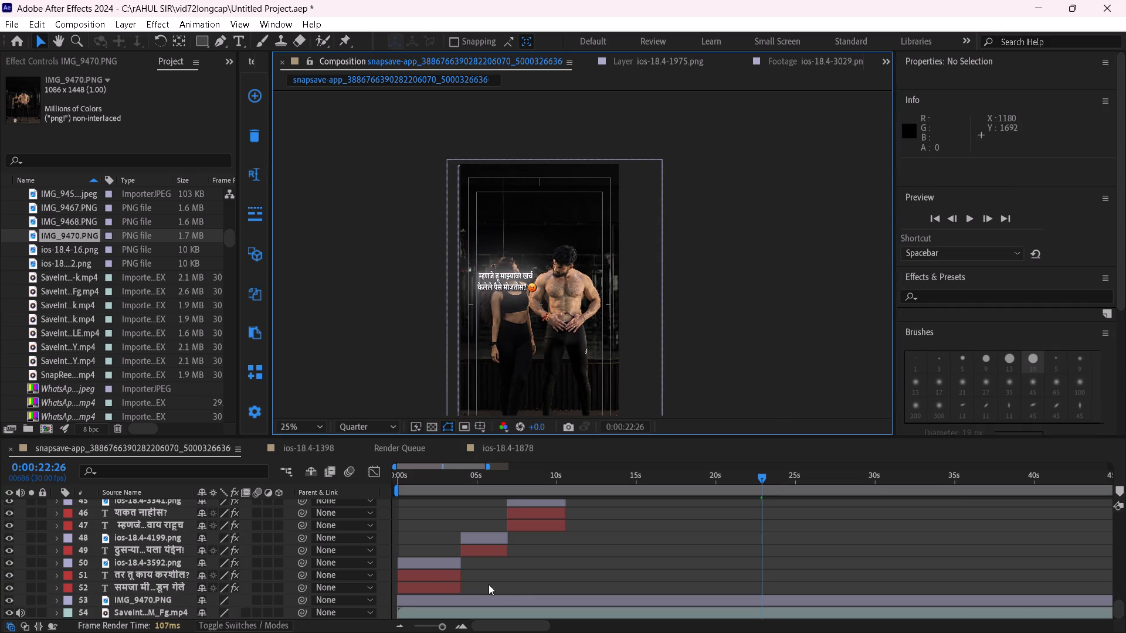
Select the first caption's emoji and both its text lines together, layers 50 to 52.
left_click(440, 561)
left_click(447, 589, "shift")
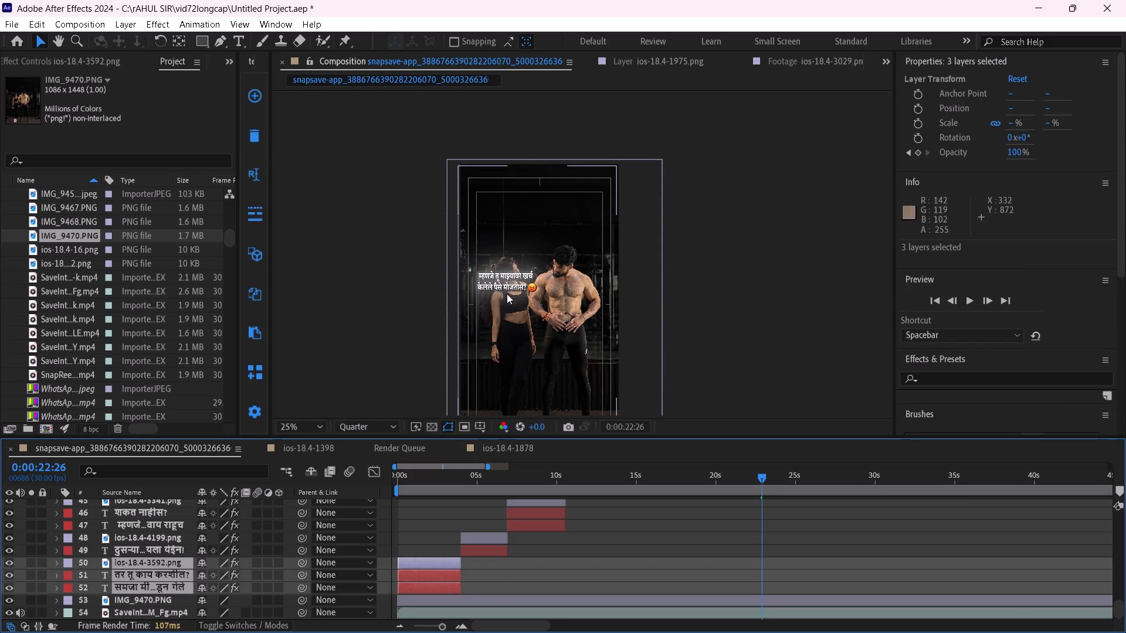
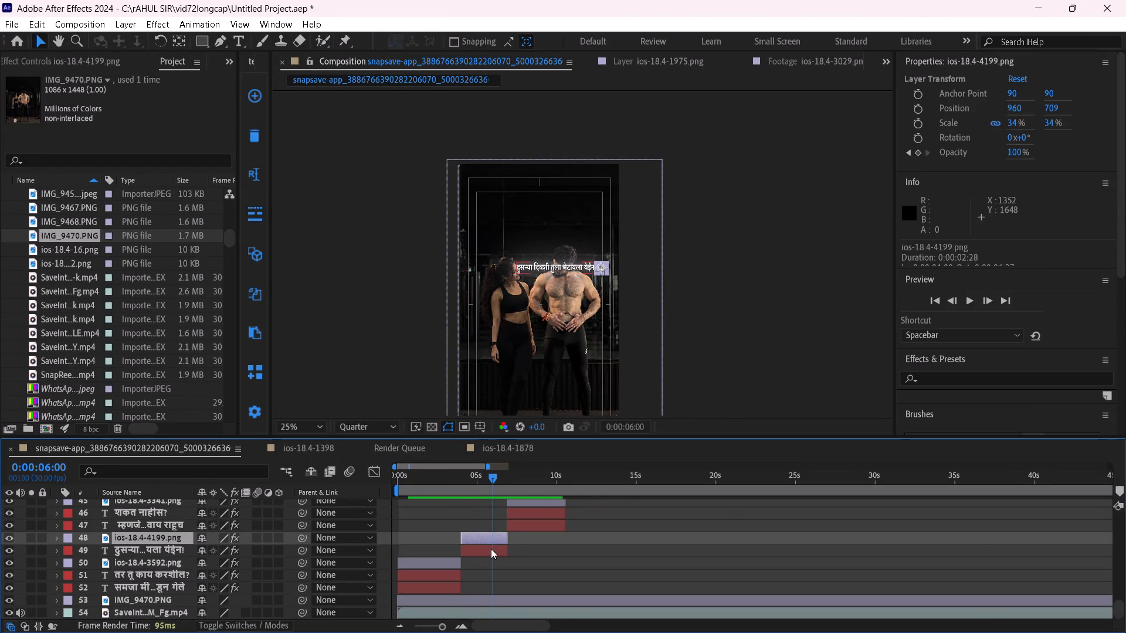
Move the second caption's text and emoji, layers 48 and 49, up above the man's head, placing the text at about 622, 562.
left_click(494, 550, "shift")
left_click_drag(568, 268, 568, 253)
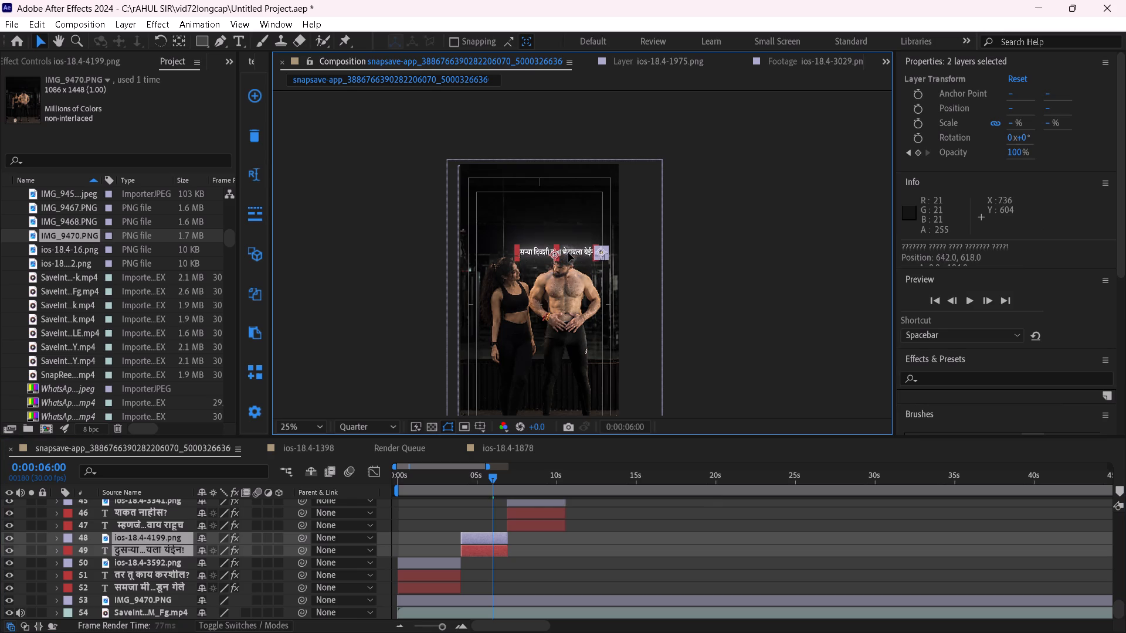
left_click_drag(568, 253, 565, 244)
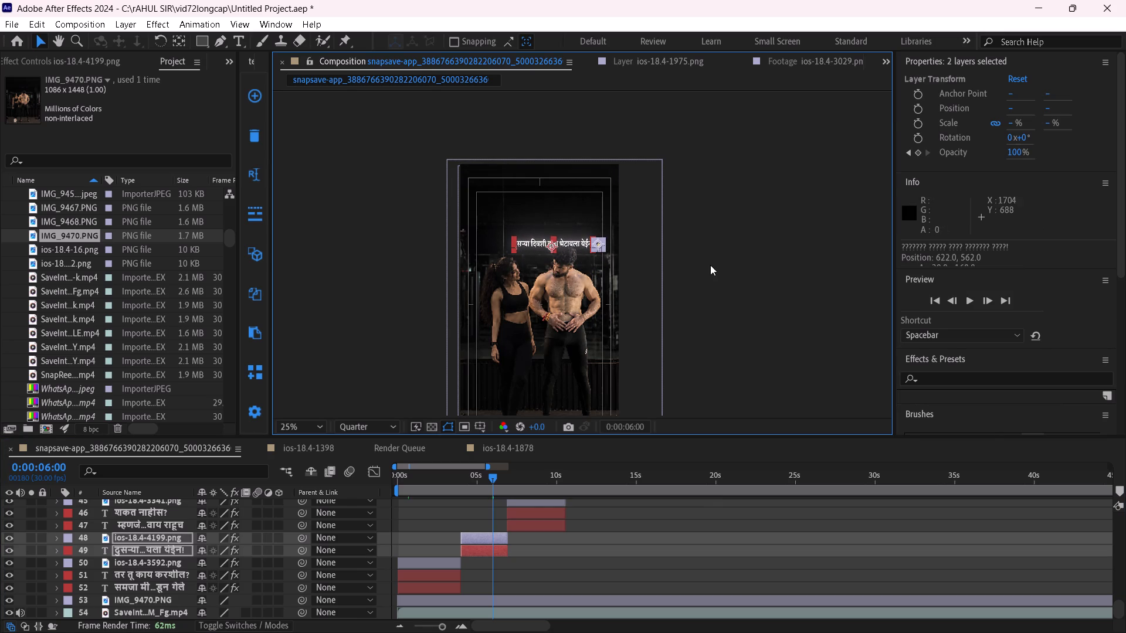
left_click(710, 265)
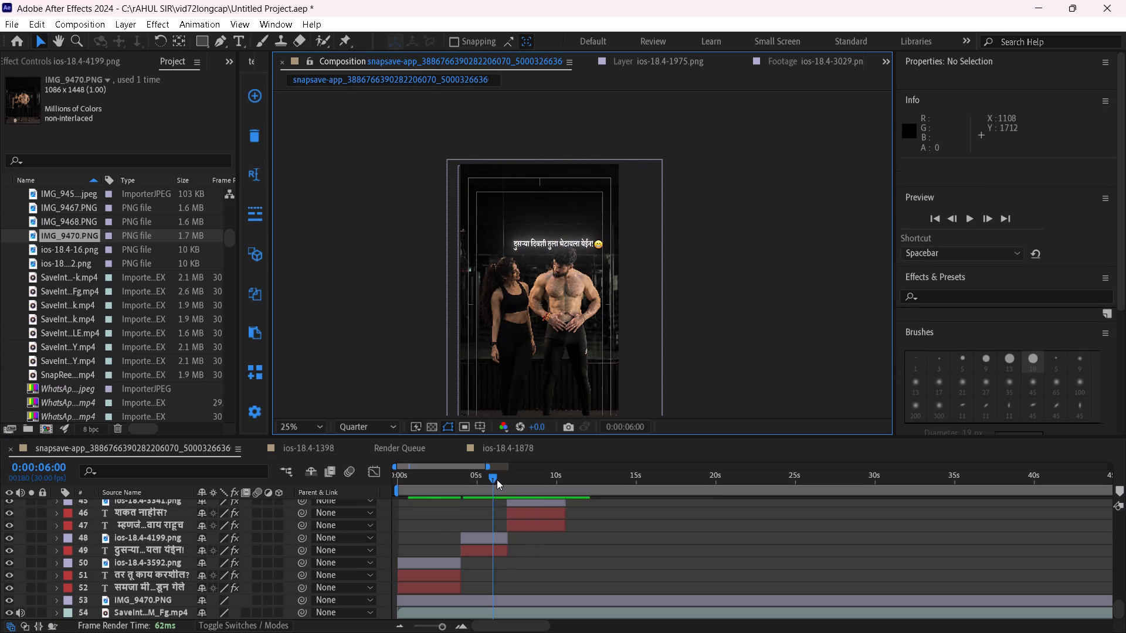
At 0:00:08:17, move the two-line caption and its emoji, layers 45 to 47, up above the woman's head.
left_click_drag(497, 479, 538, 476)
scroll(574, 537, "up", 2)
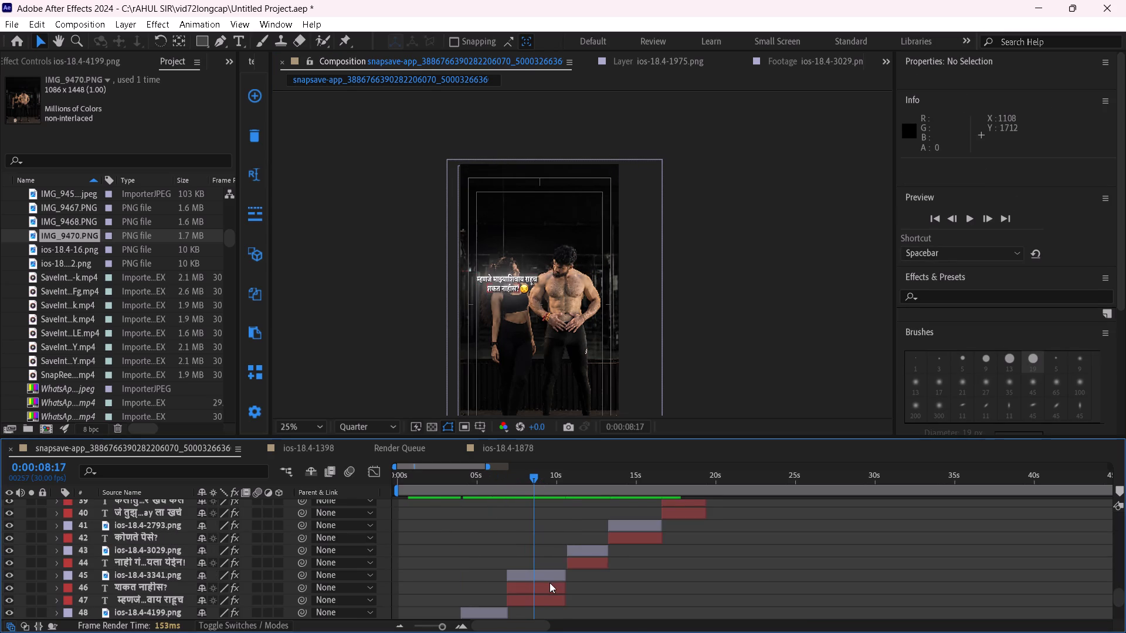
left_click(550, 576)
left_click(554, 598, "shift")
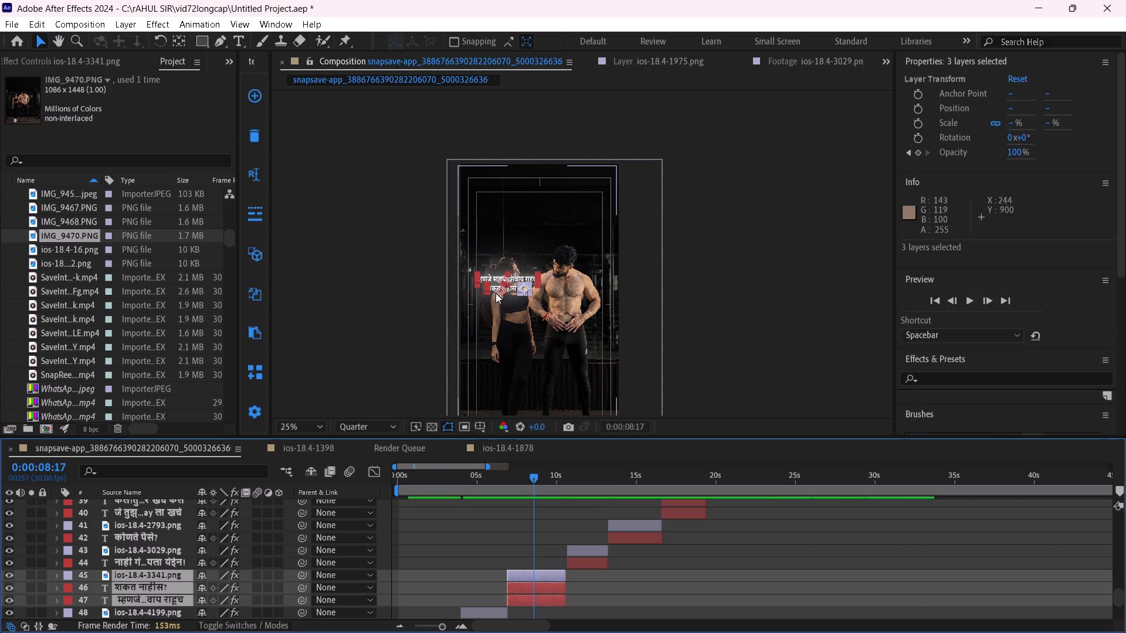
left_click_drag(489, 280, 488, 253)
key("ctrl+z")
left_click_drag(492, 274, 493, 274)
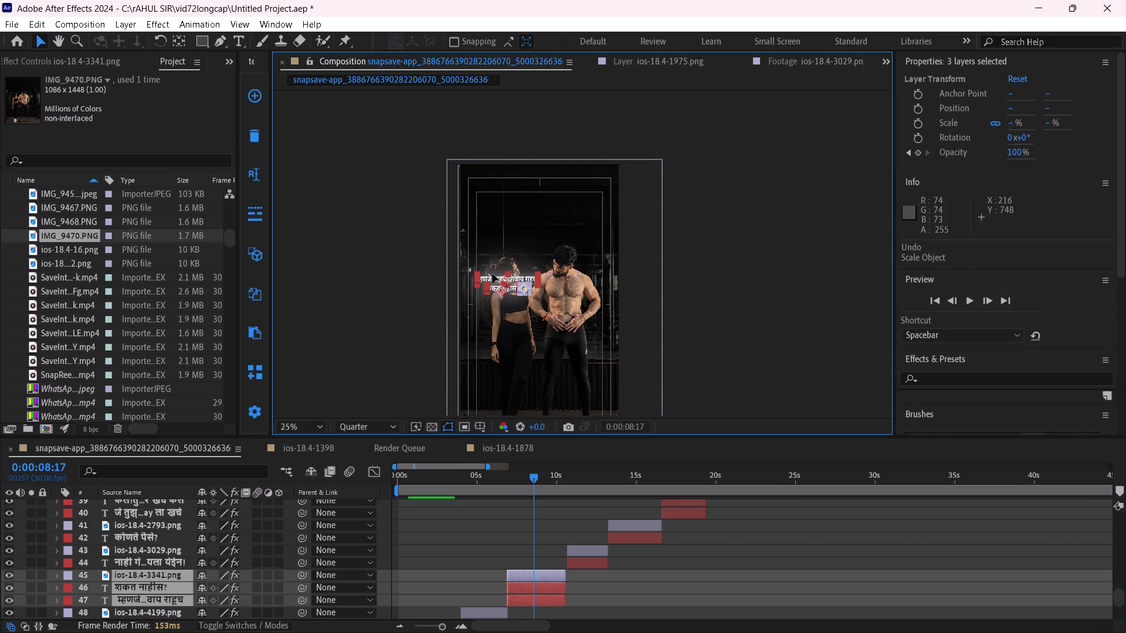
left_click_drag(493, 274, 490, 237)
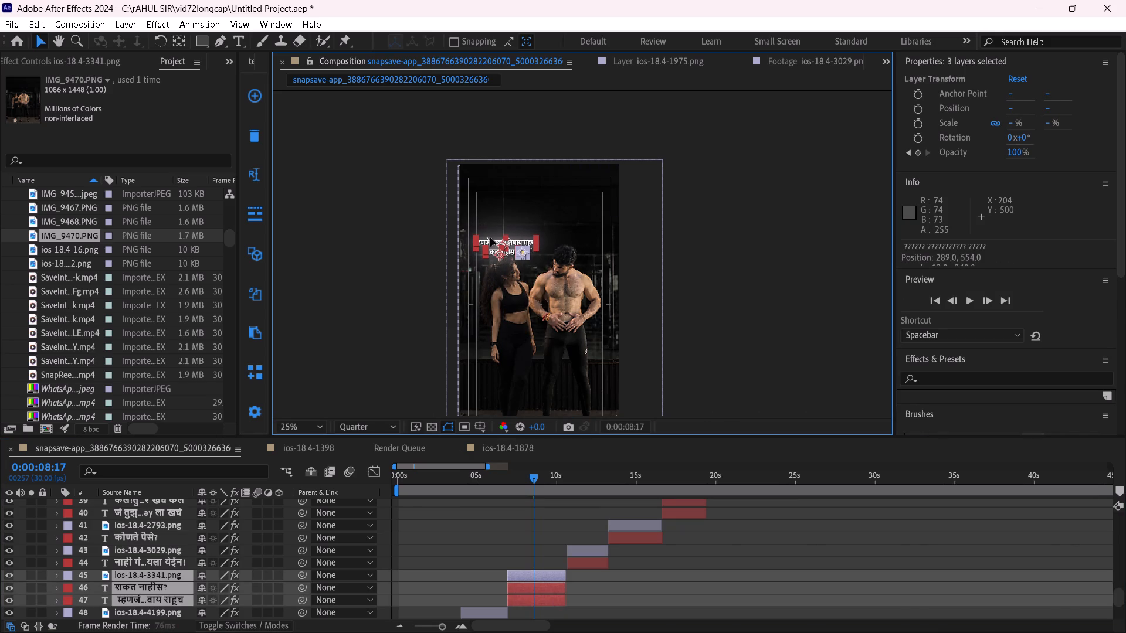
left_click_drag(490, 237, 491, 237)
left_click(735, 274)
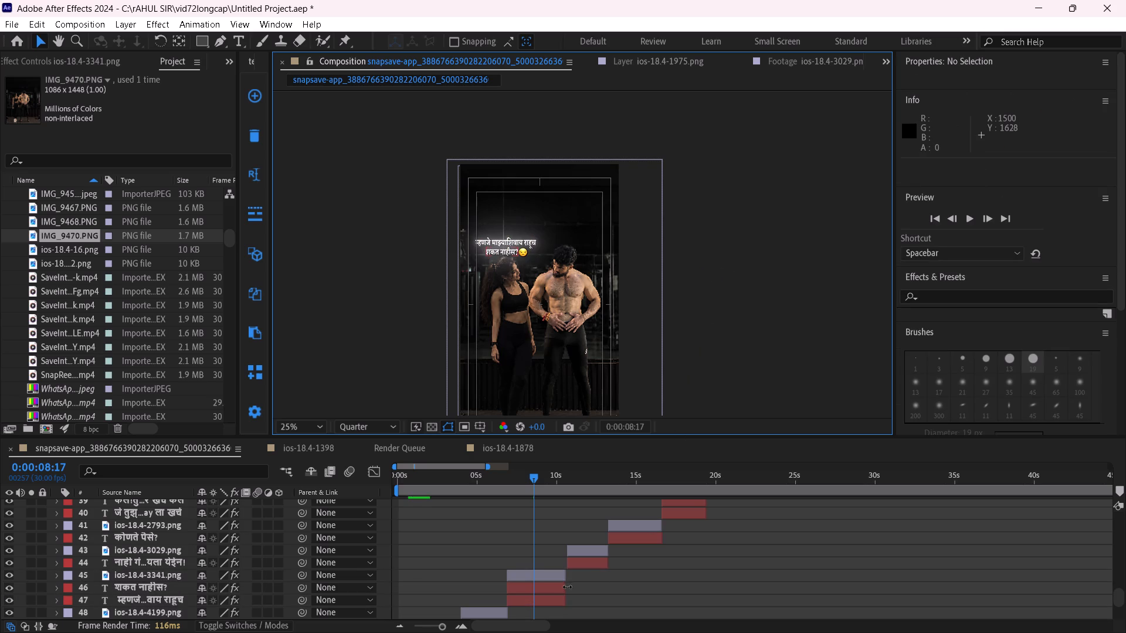
At 0:00:12:06, move the caption text and emoji, layers 43 and 44, up and slightly left so they sit above the man's head.
left_click_drag(542, 477, 592, 493)
left_click(589, 548)
left_click(591, 566, "shift")
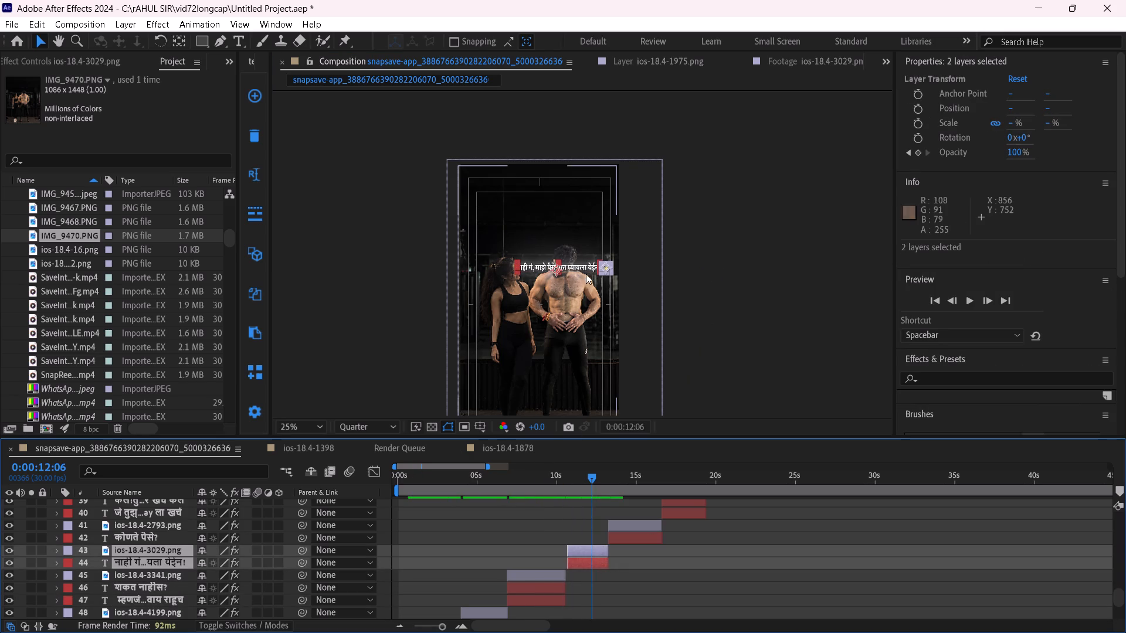
left_click_drag(586, 267, 578, 241)
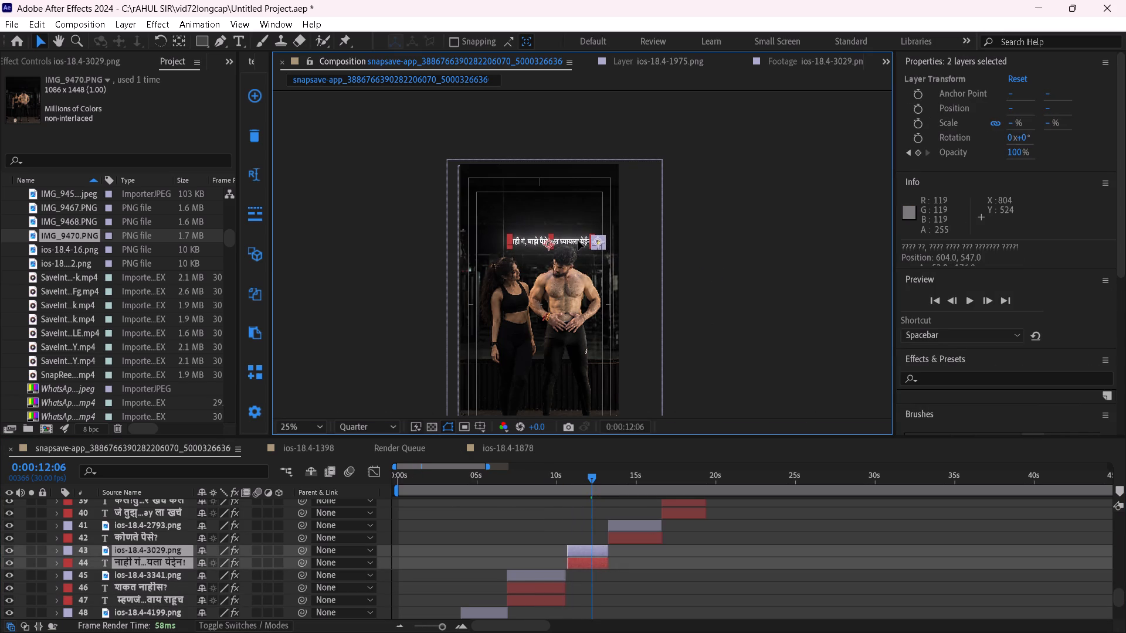
left_click_drag(578, 241, 578, 239)
left_click(789, 319)
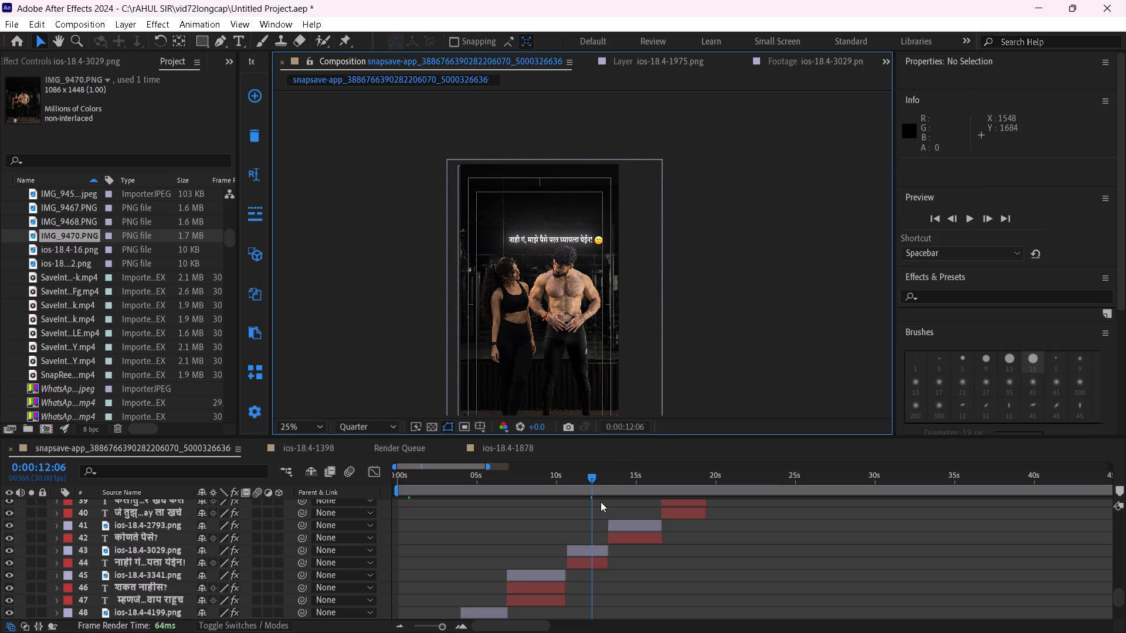
At 0:00:14:11, select the emoji ios-18.4-2793.png of the caption over the woman's face, layer 41.
left_click_drag(595, 472, 626, 474)
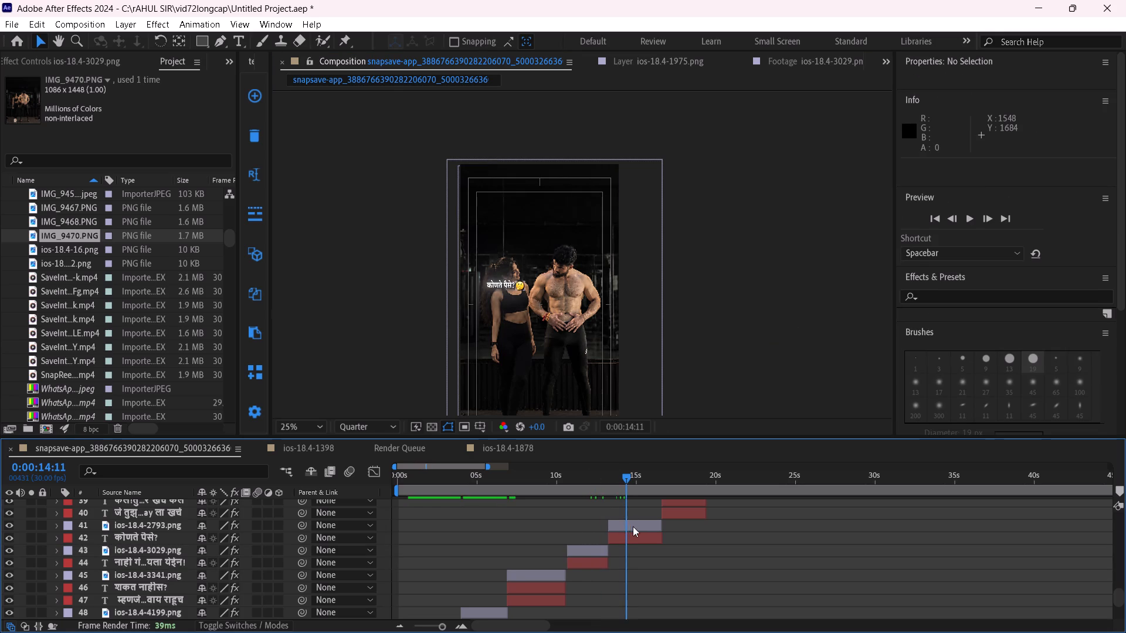
left_click(633, 527)
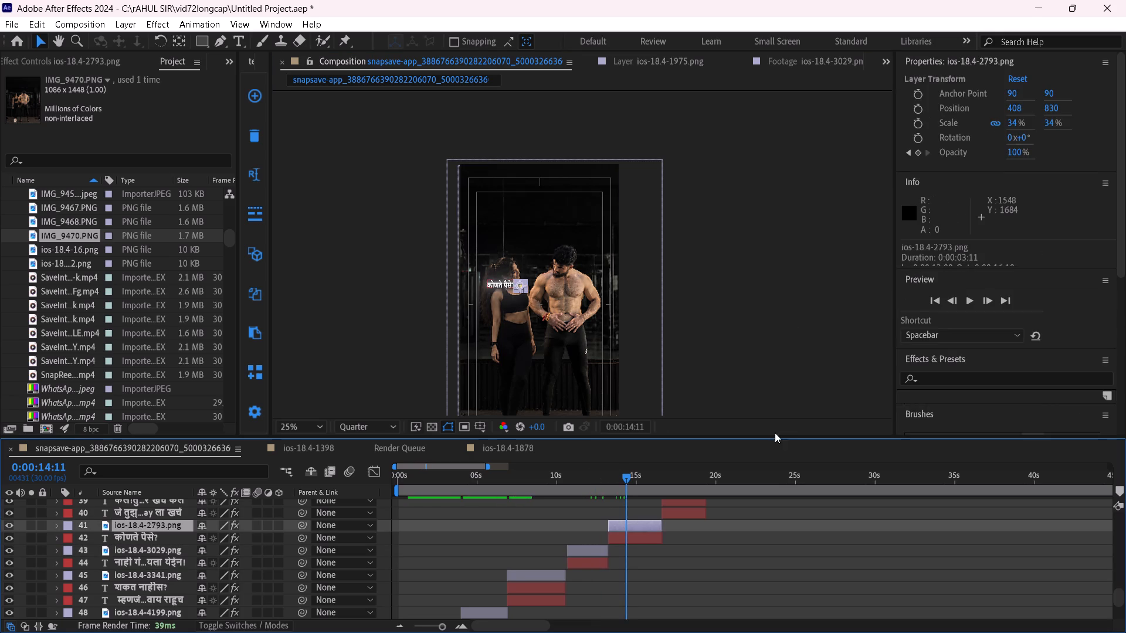
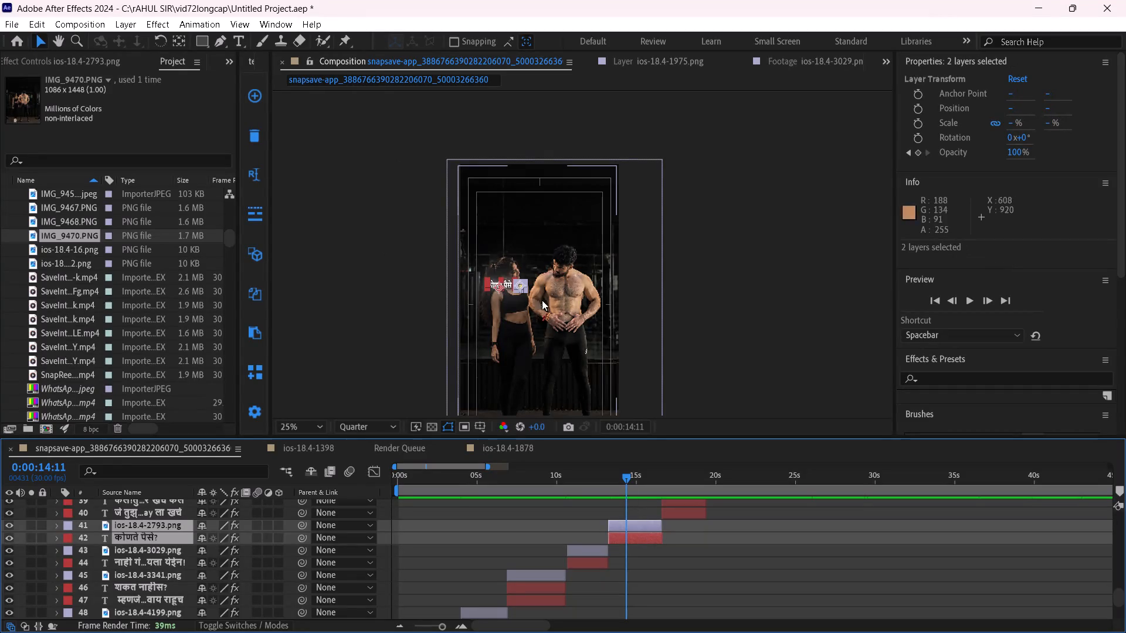
Move the caption text and emoji, layers 41 and 42, up so they sit just above the woman's head.
left_click_drag(507, 284, 506, 244)
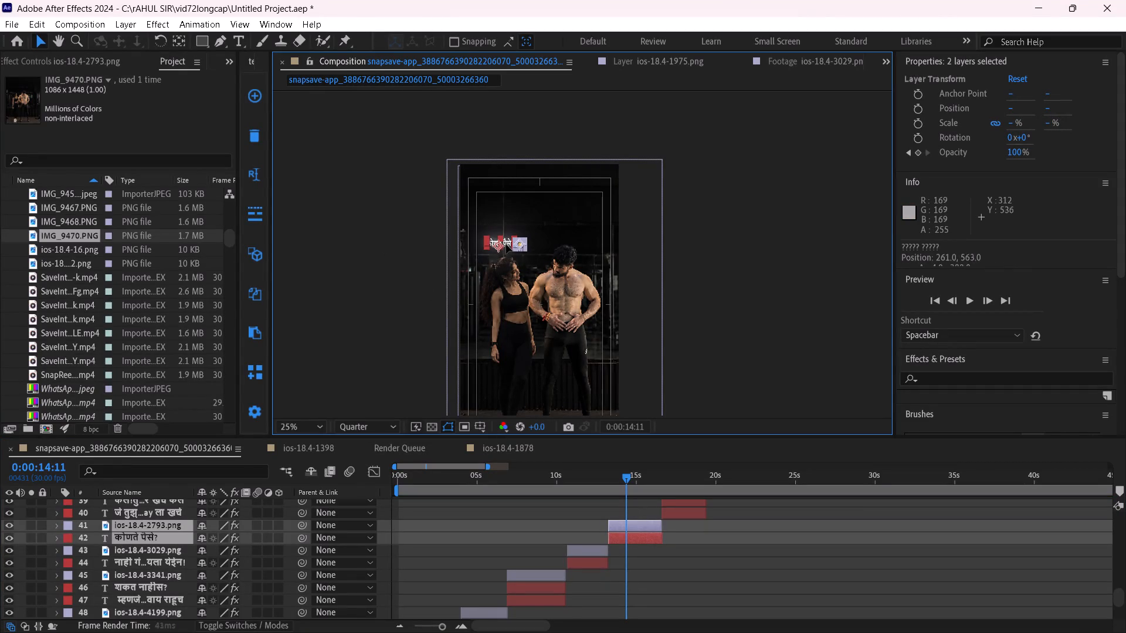
left_click_drag(506, 244, 508, 249)
left_click(679, 294)
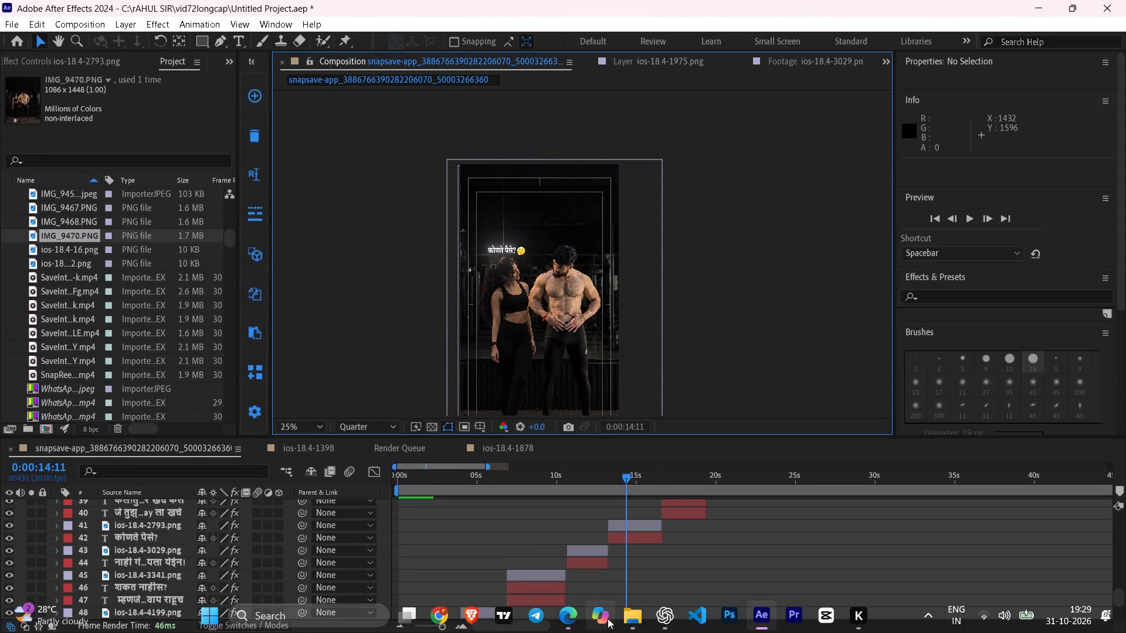
At 0:00:17:00, move the two-line birthday caption and its emoji, layers 38 to 40, up and slightly left above the man's head.
left_click_drag(652, 477, 665, 477)
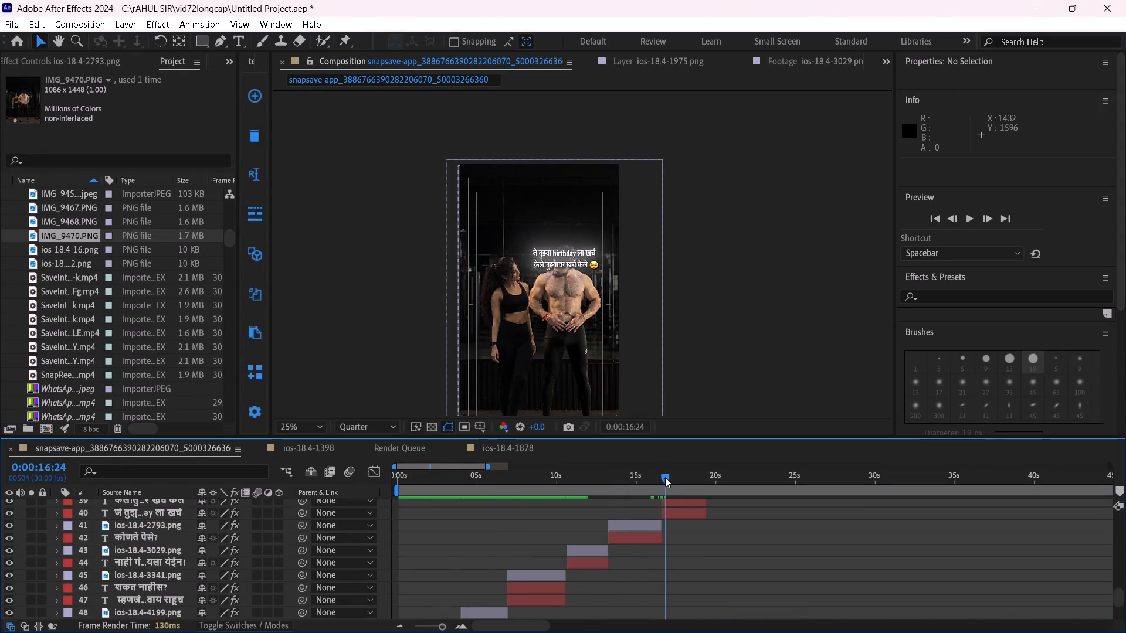
left_click_drag(665, 477, 668, 481)
scroll(684, 545, "up", 2)
left_click(677, 564)
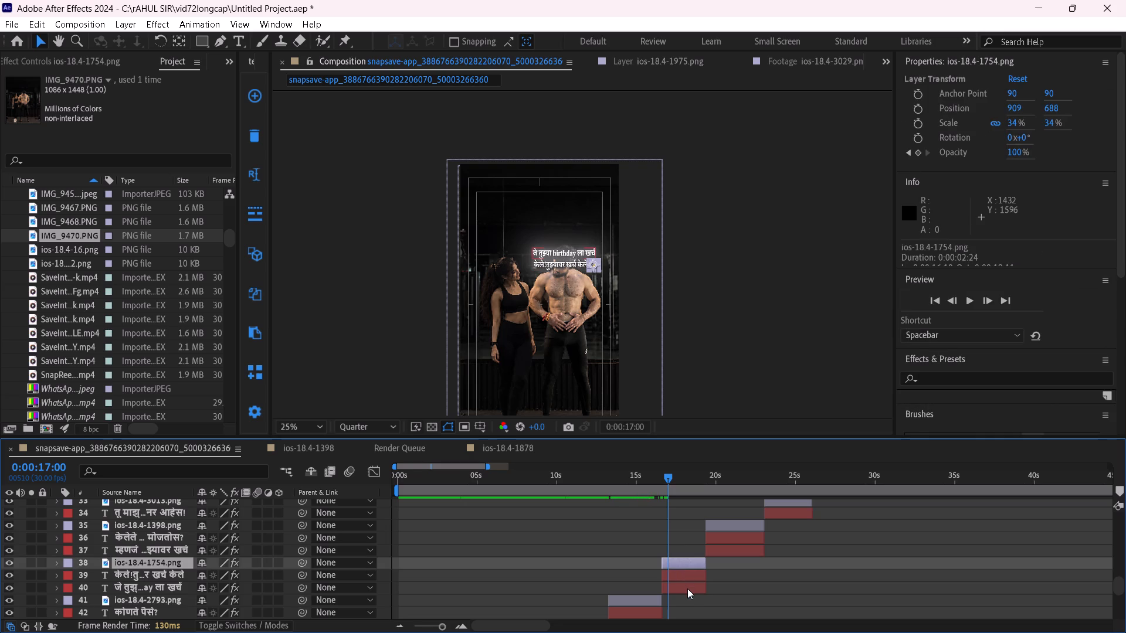
left_click(688, 591, "shift")
left_click_drag(572, 263, 572, 259)
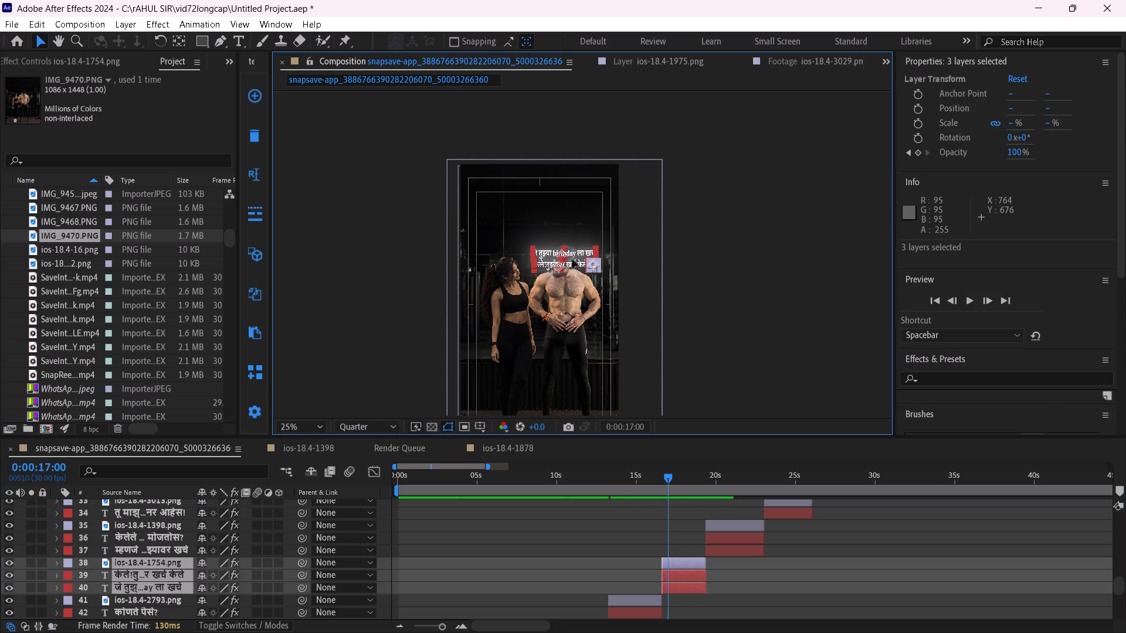
left_click_drag(572, 259, 568, 240)
left_click(703, 307)
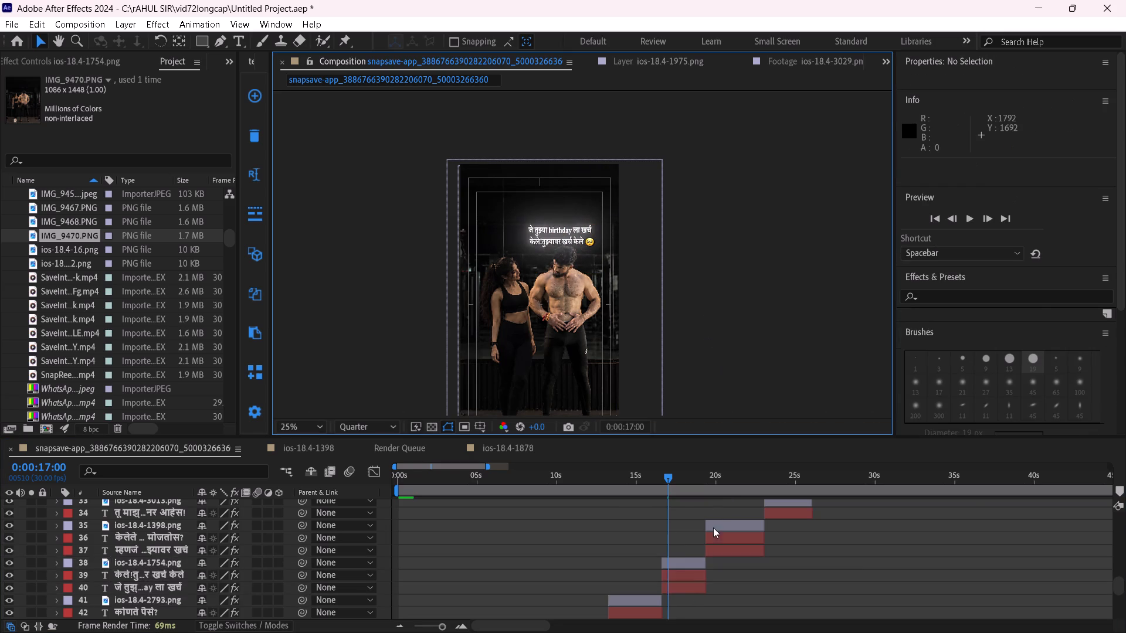
At 0:00:20:17, move the two-line caption and its emoji, layers 35 to 37, straight up above the woman's head.
scroll(705, 588, "up", 2)
left_click_drag(681, 479, 694, 479)
scroll(689, 543, "down", 3)
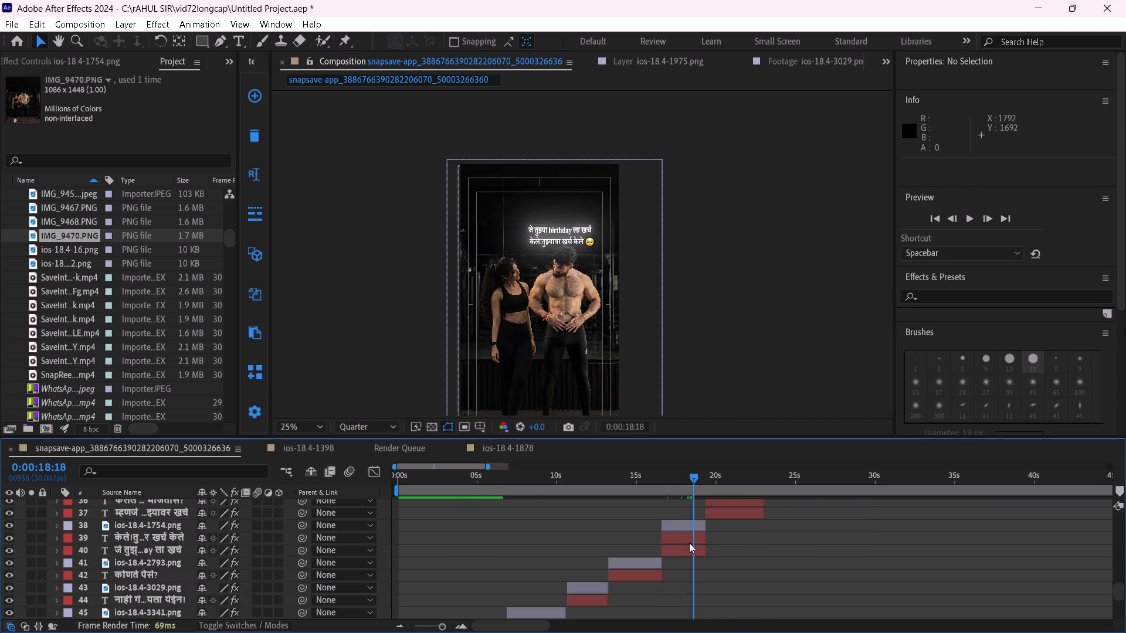
left_click_drag(702, 480, 725, 484)
scroll(734, 547, "up", 2)
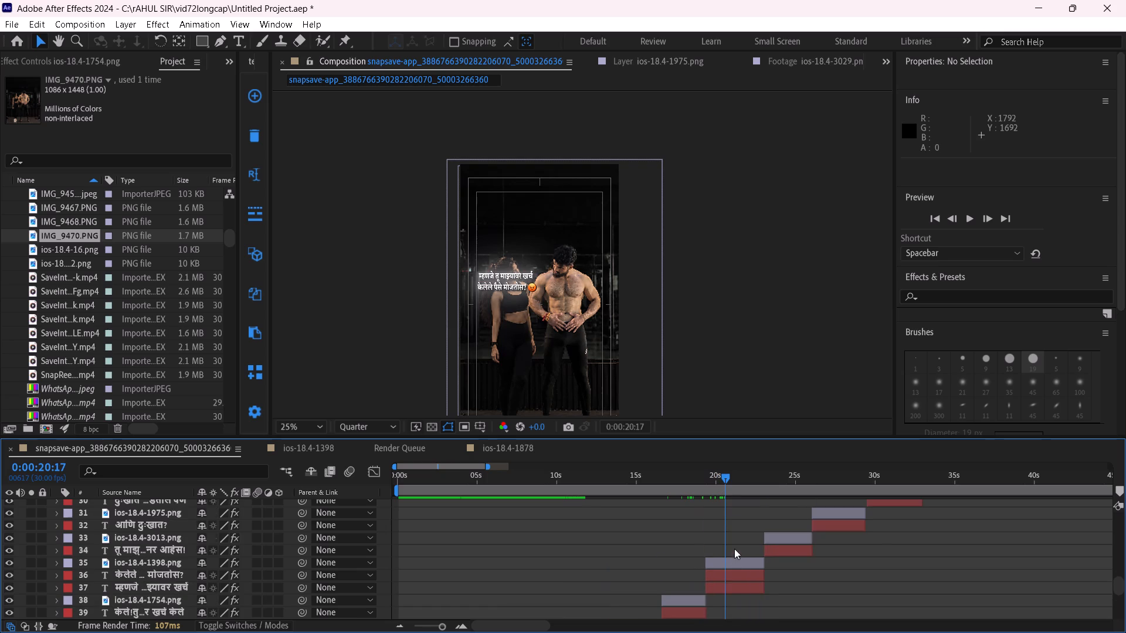
left_click(735, 561)
left_click(745, 591, "shift")
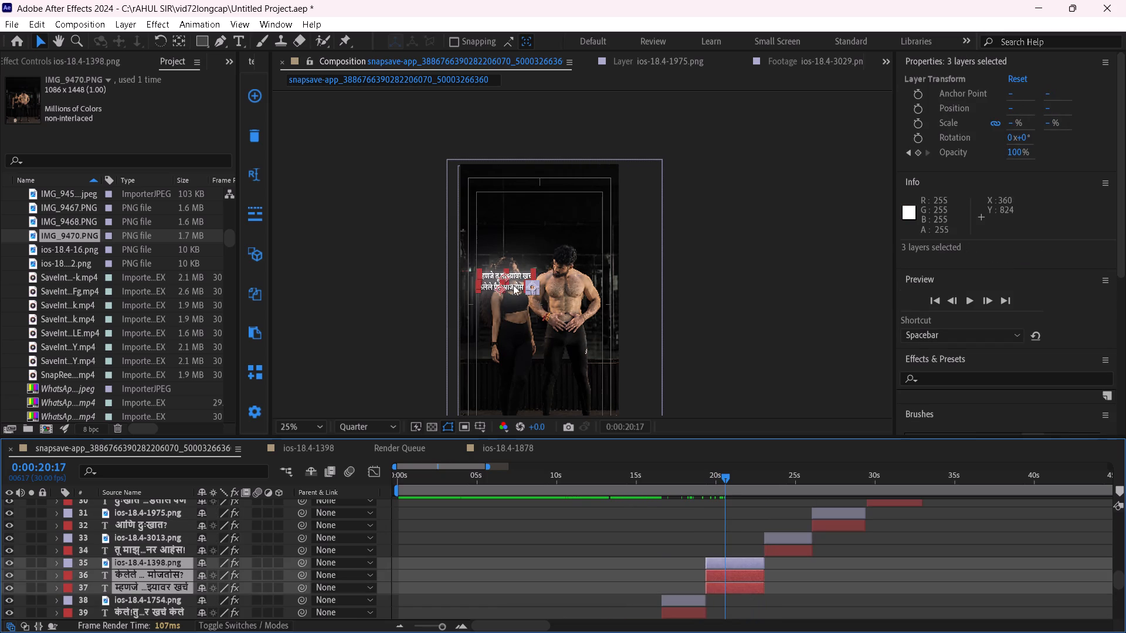
left_click_drag(513, 285, 513, 252)
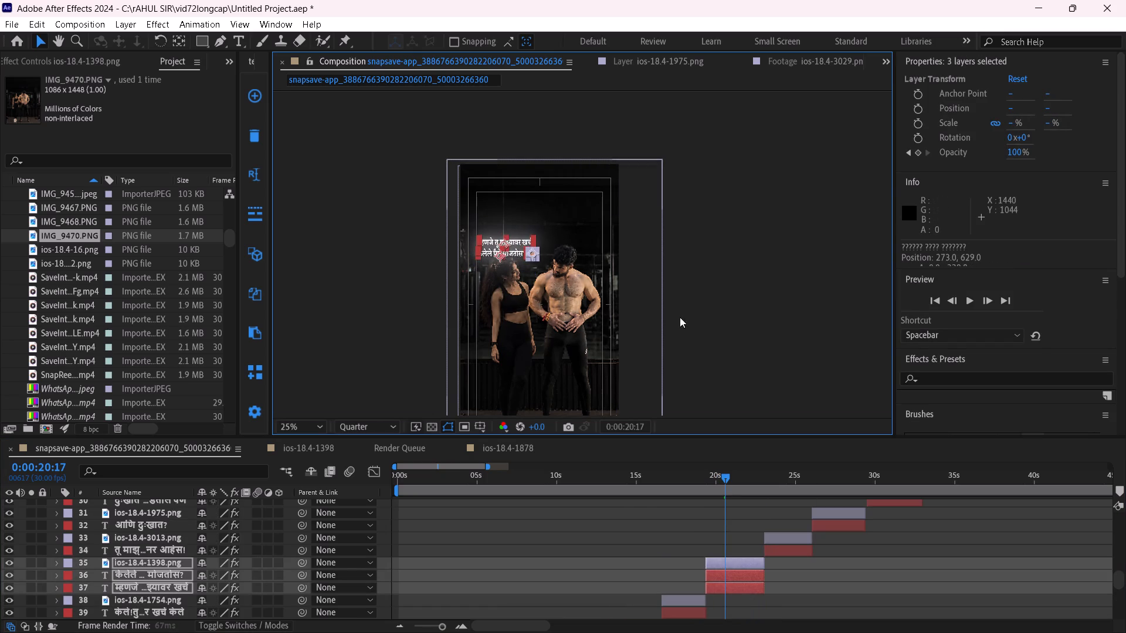
left_click(725, 322)
Go to 0:00:23:14 to check the placement of the man's one-line caption and emoji, layers 33 and 34.
left_click_drag(724, 478, 759, 486)
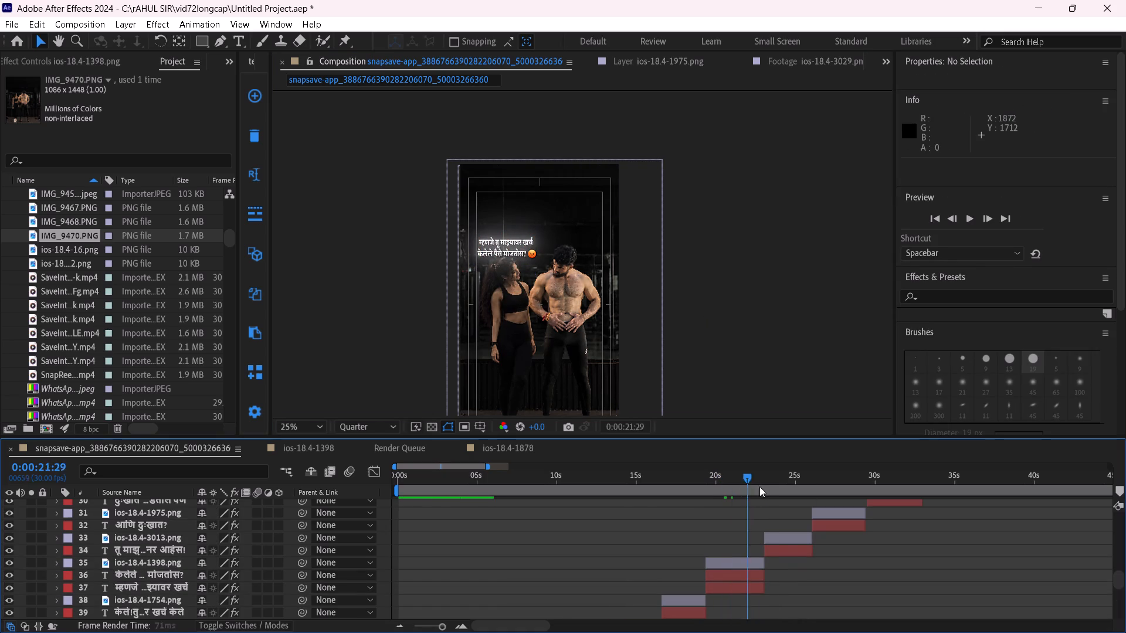
left_click_drag(759, 486, 772, 500)
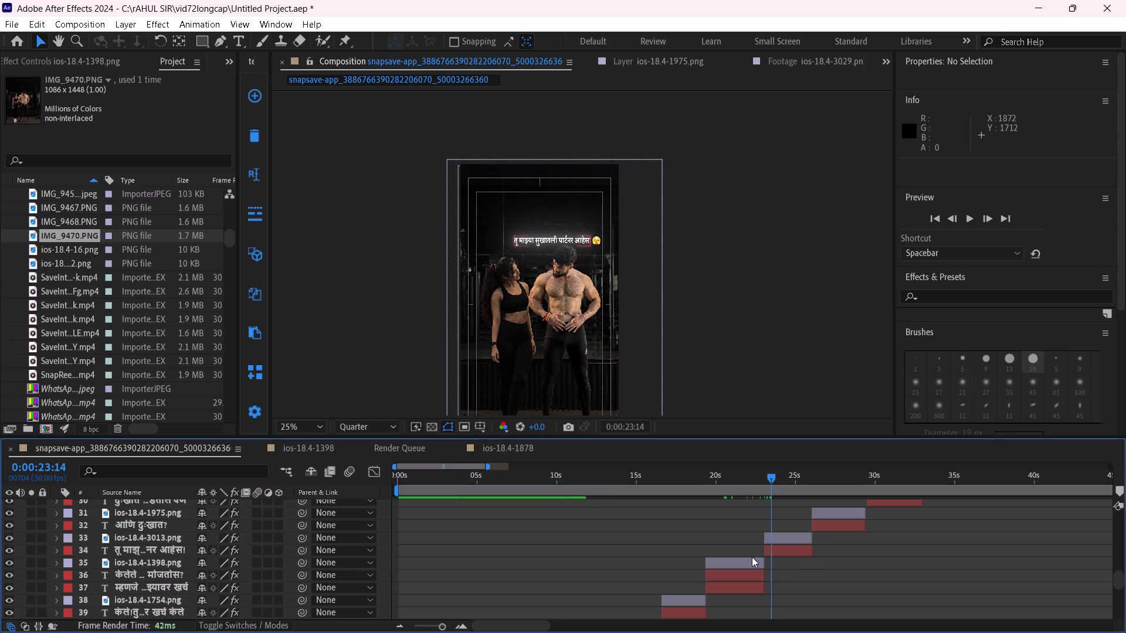
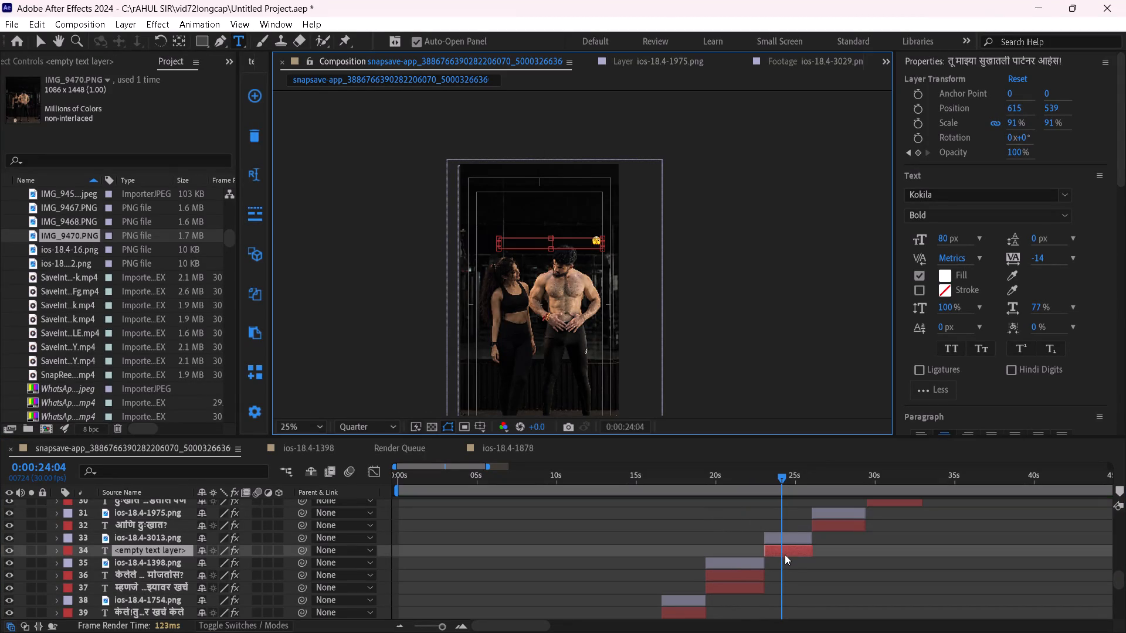
Paste the copied caption line "नाही गं, फक्त मोठ्या महाग" into the emptied text layer 34 and finish editing the text.
key("ctrl+v")
left_click(45, 48)
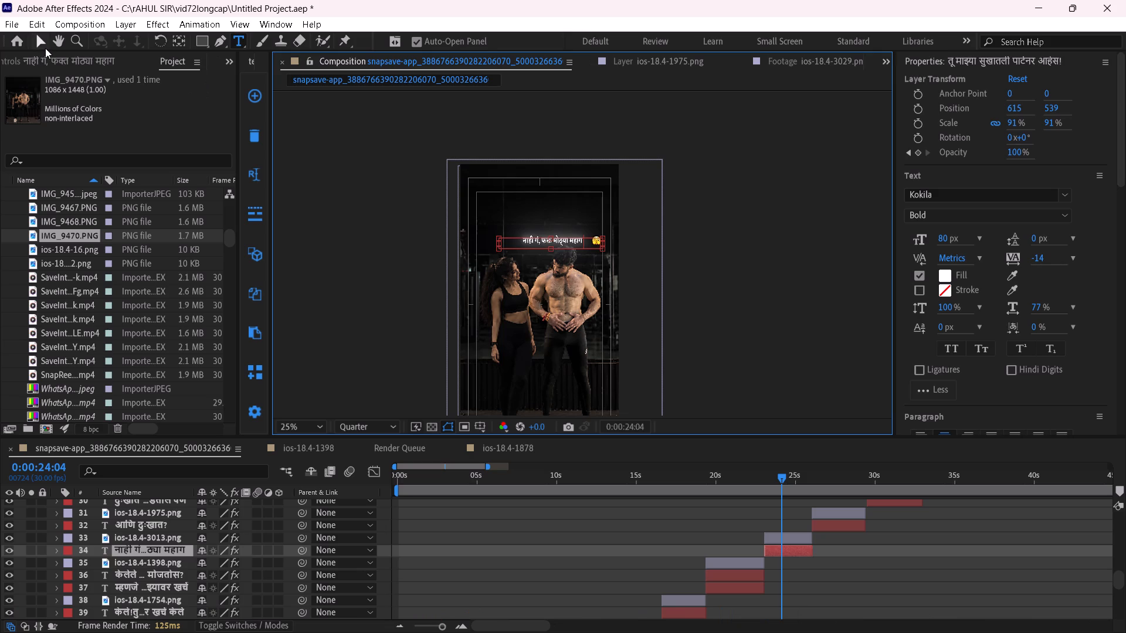
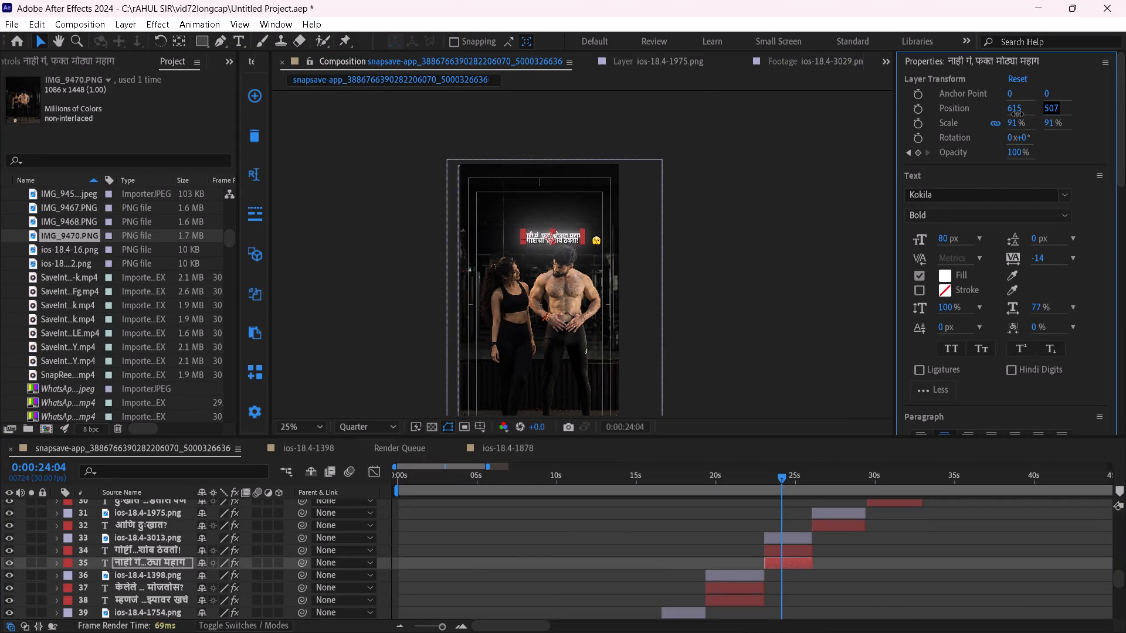
Place the caption line "नाही गं, फक्त मोठ्या महाग" (layer 35) at position 615, 471, just above the second caption line.
left_click_drag(1018, 114, 992, 114)
left_click(820, 294)
Shift the emoji layer ios-18.4-3013.png horizontally to about X 850, beside the end of the lower caption line.
left_click(782, 539)
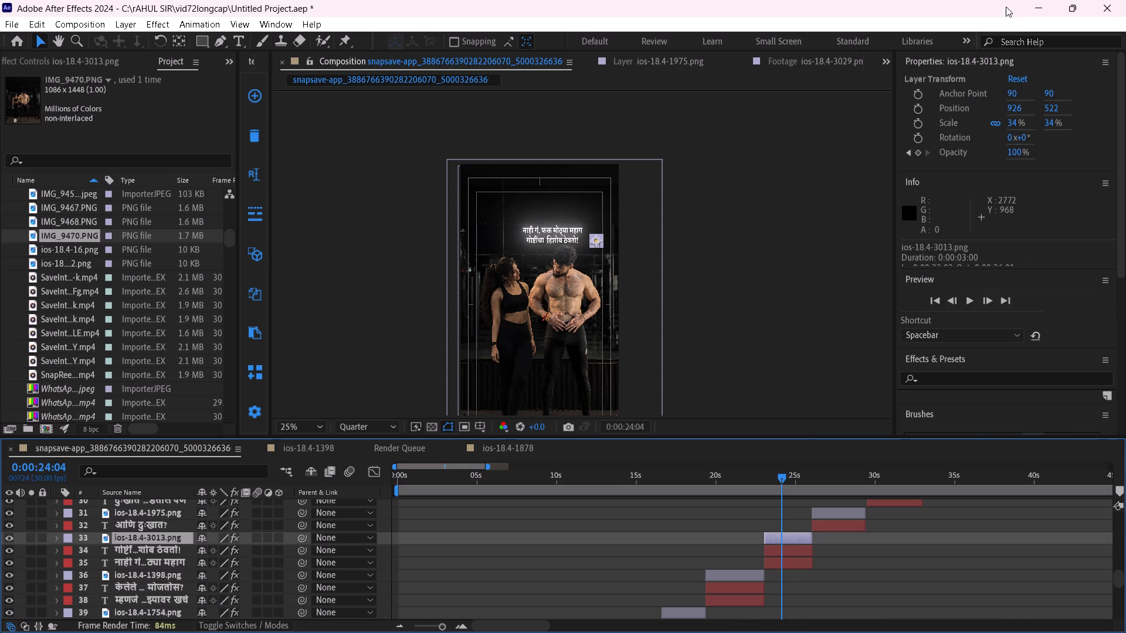
left_click_drag(1017, 105, 971, 118)
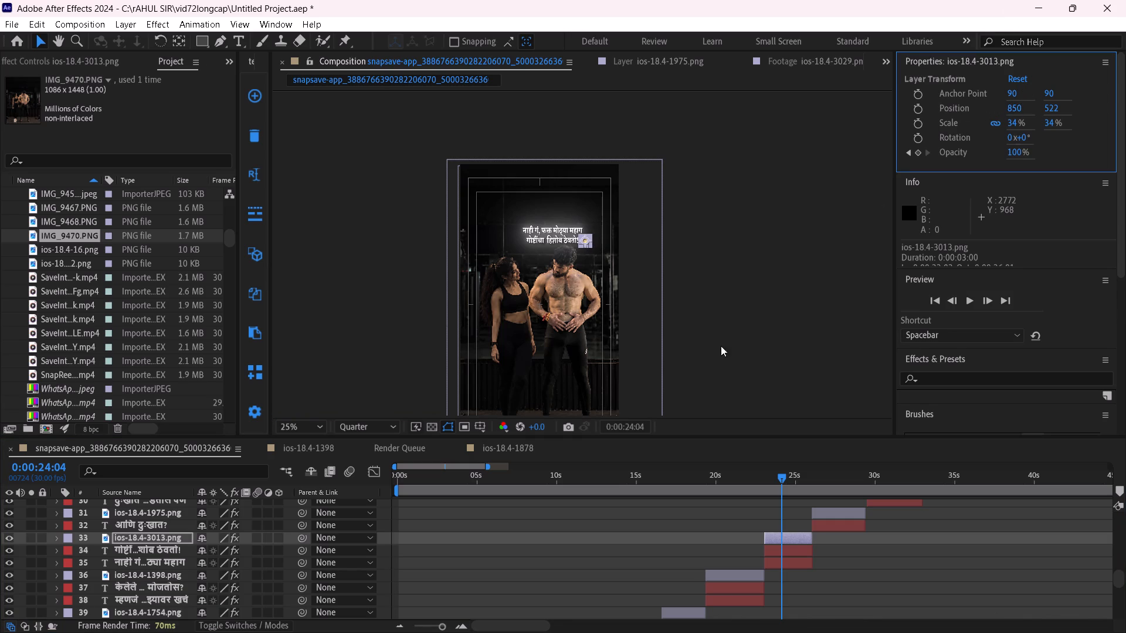
left_click(707, 330)
left_click(783, 538)
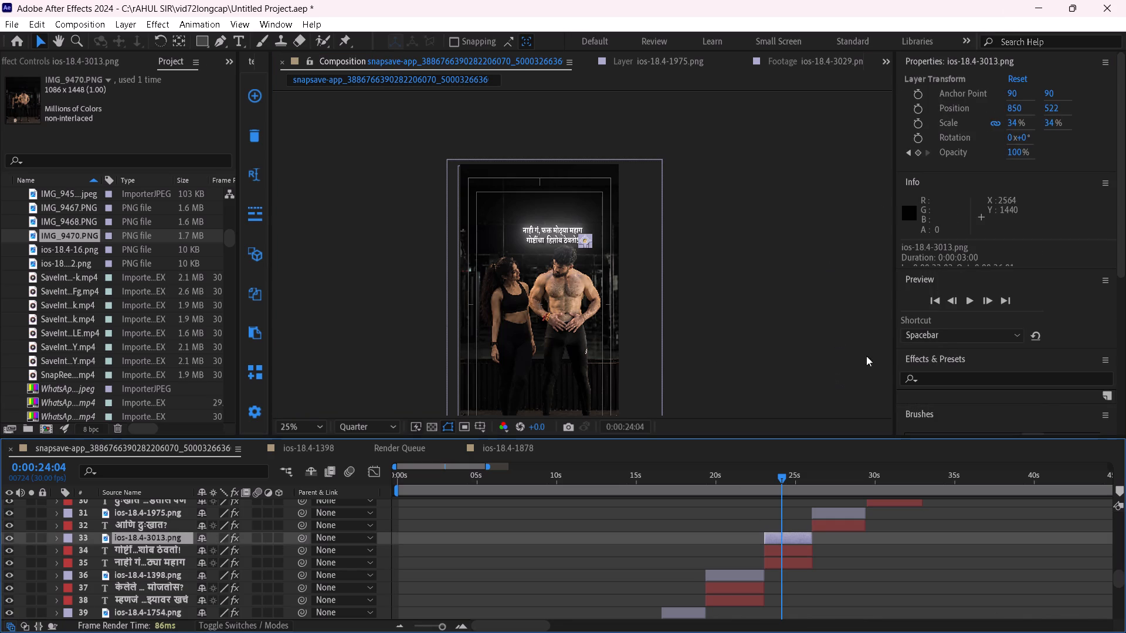
left_click(1019, 107)
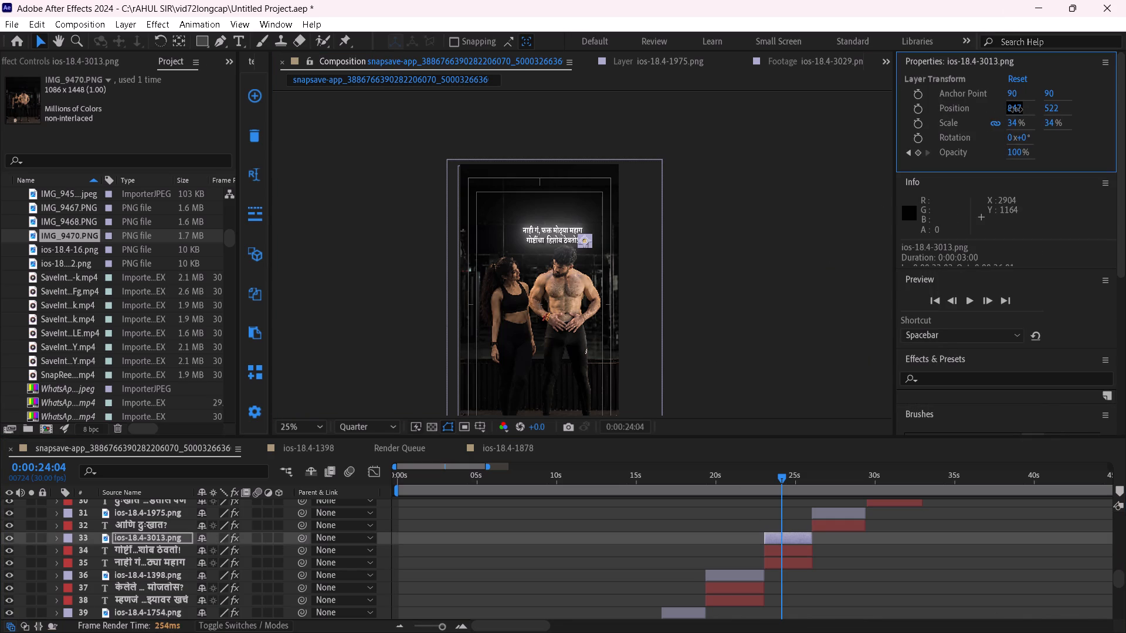
Set the horizontal position of the upper caption line, layer 35, to 653 so it lines up with the lower line and emoji.
left_click(798, 560)
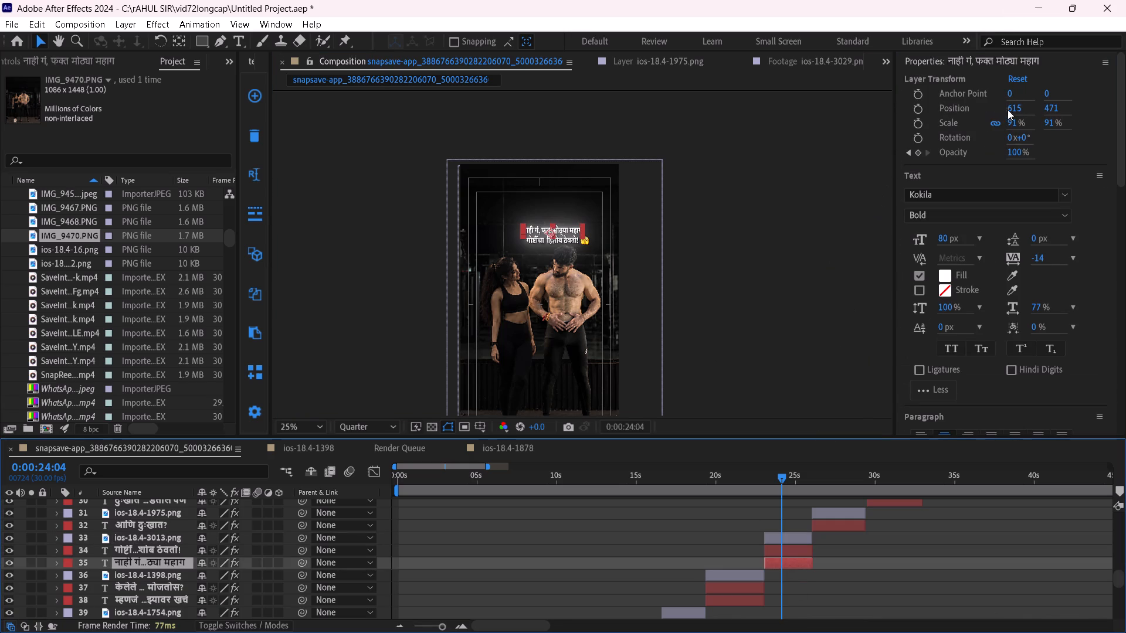
left_click_drag(1012, 112, 1046, 115)
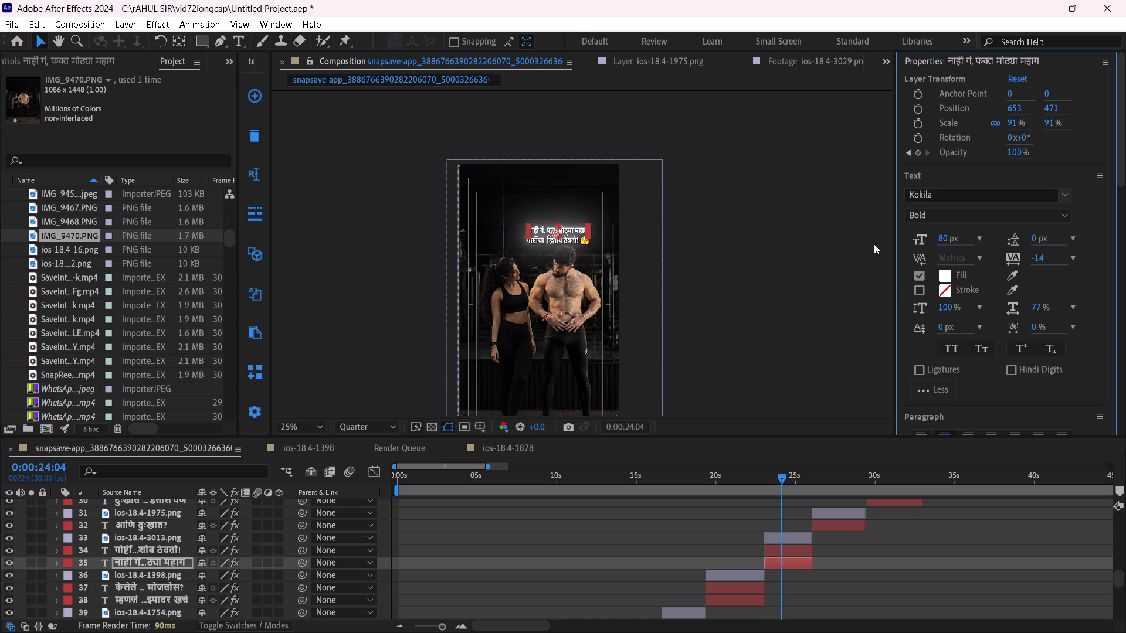
left_click(759, 265)
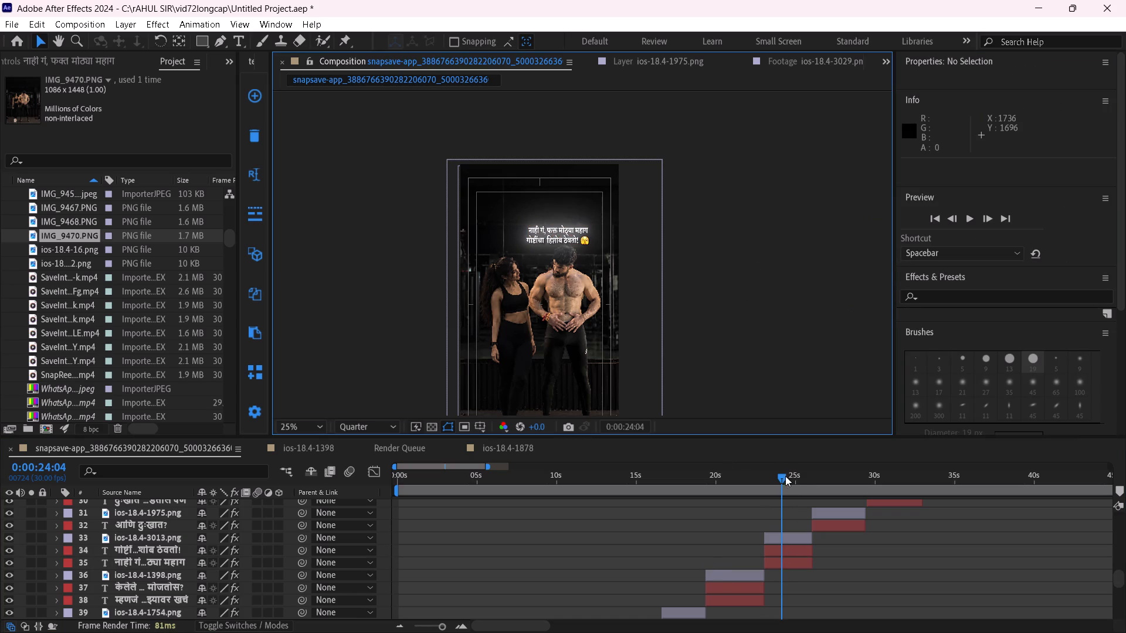
Go to the "आणि दु:खात?" caption at 0:00:27:03 on the timeline.
left_click_drag(784, 478, 832, 478)
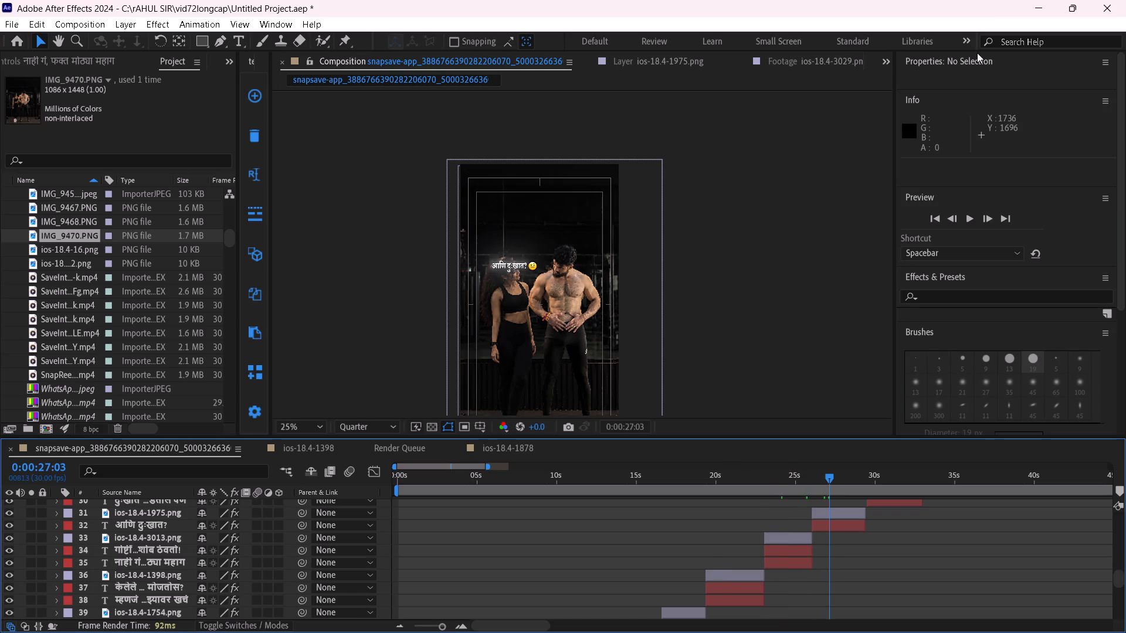
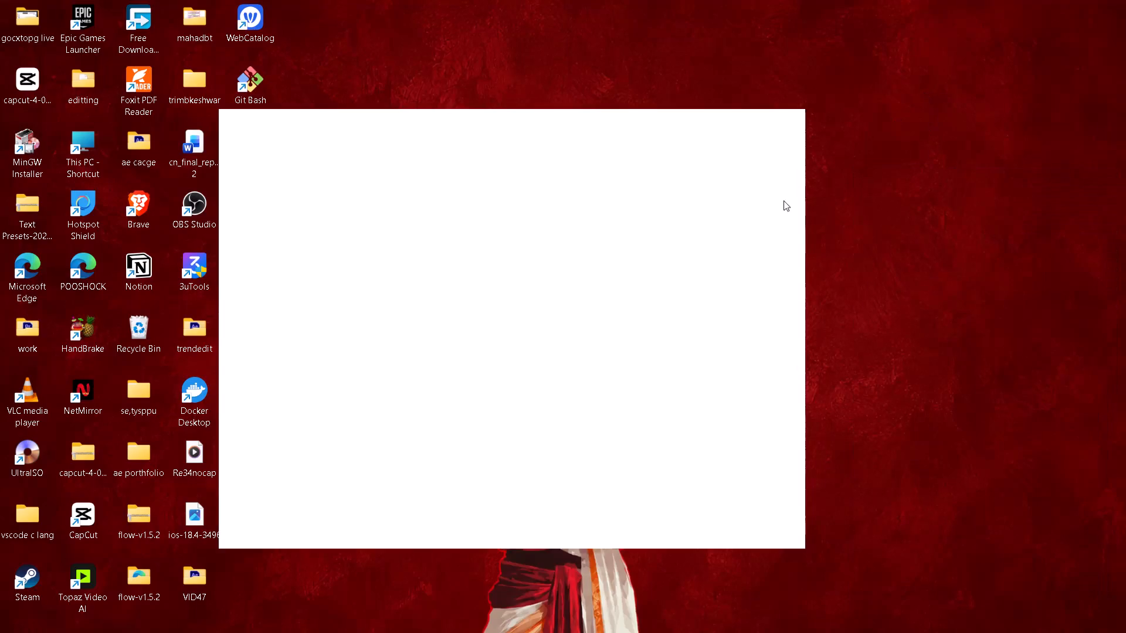
Return to After Effects and scrub between the two-line "नाही गं" caption and the "आणि दु:खात?" caption to compare their placement.
left_click(769, 622)
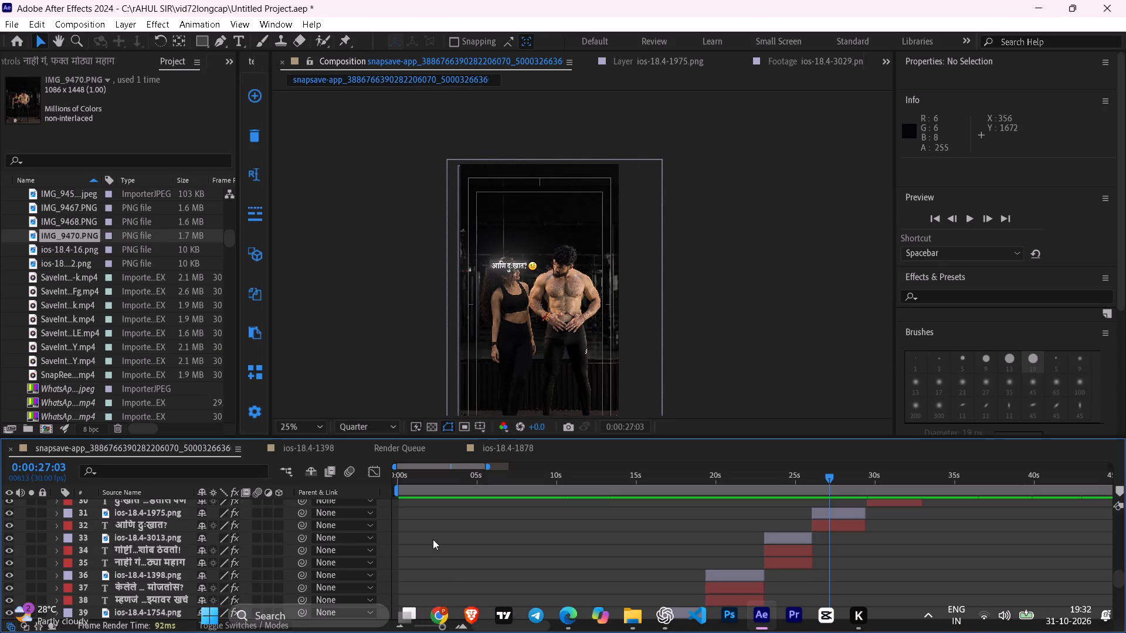
left_click_drag(776, 478, 776, 478)
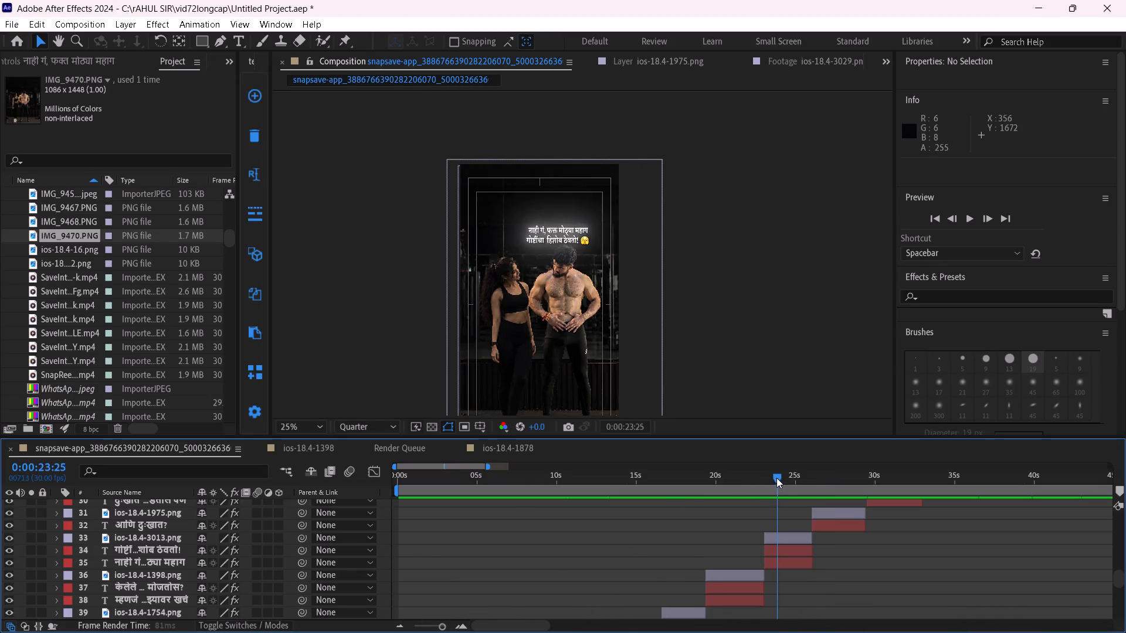
left_click_drag(776, 478, 823, 481)
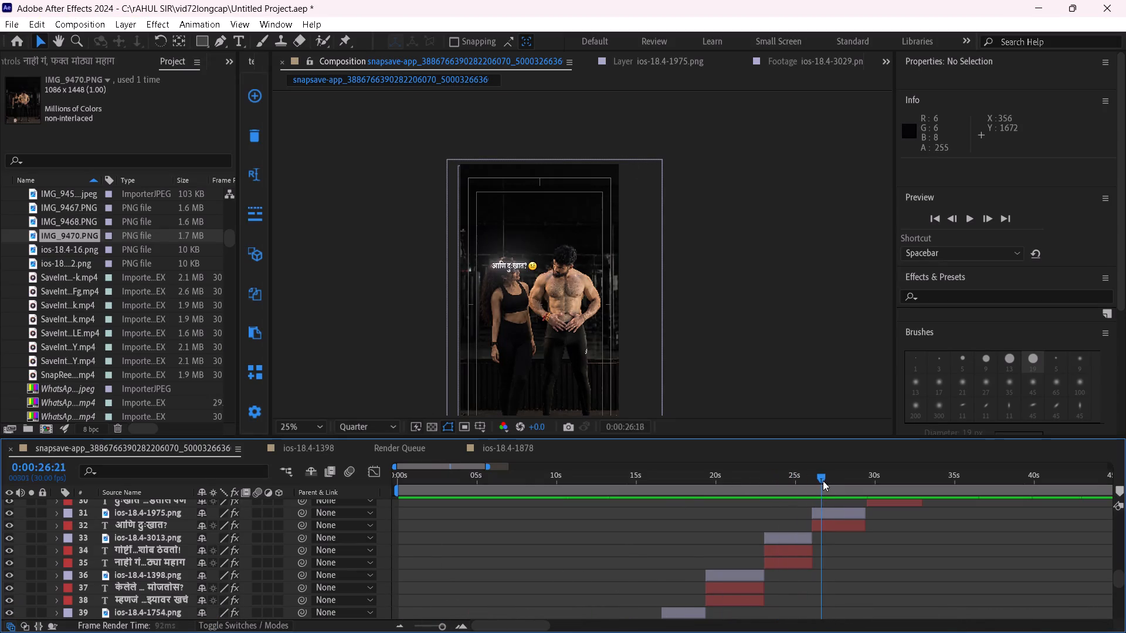
left_click_drag(823, 481, 791, 493)
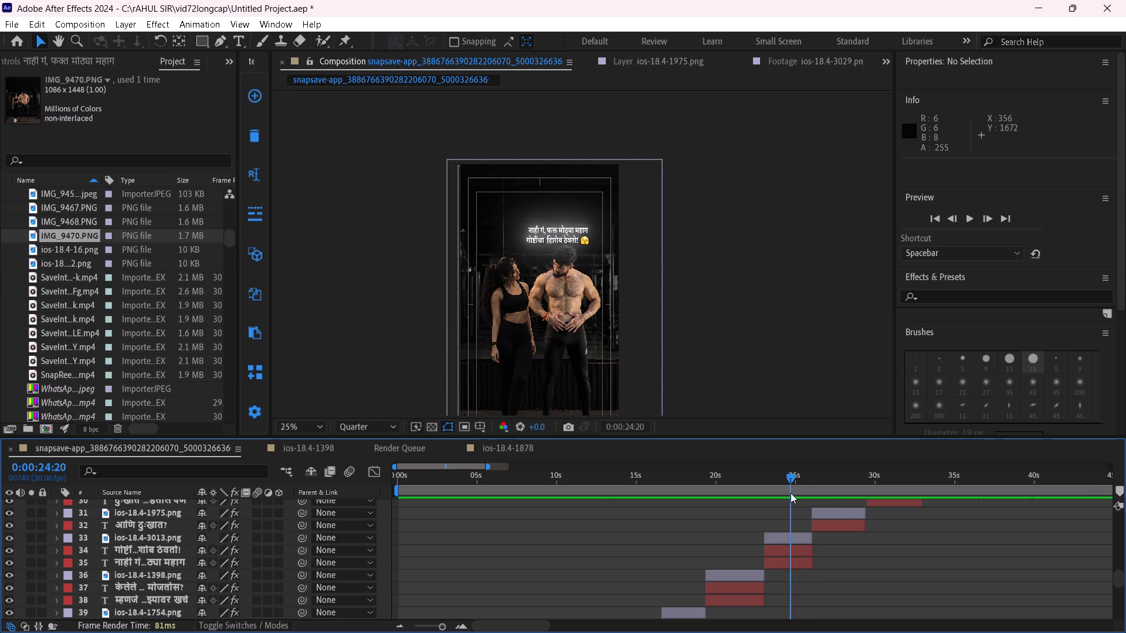
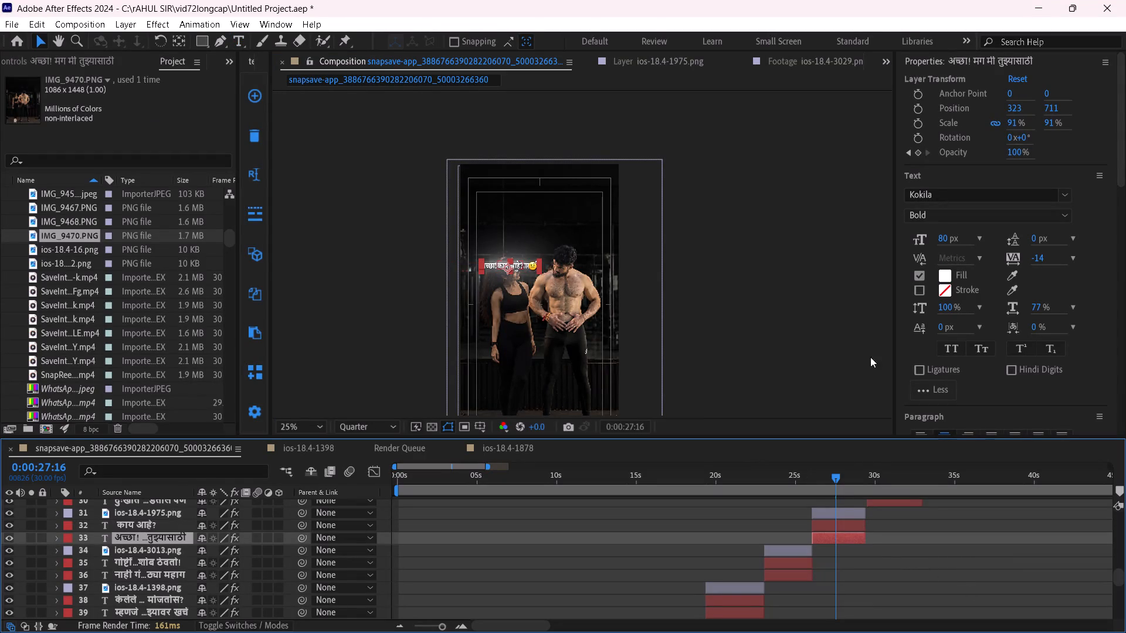
Raise the "अच्छा! मग मी तुझ्यासाठी" caption line to a Y position of 643, above the "काय आहे?" line.
left_click_drag(1051, 111, 1016, 104)
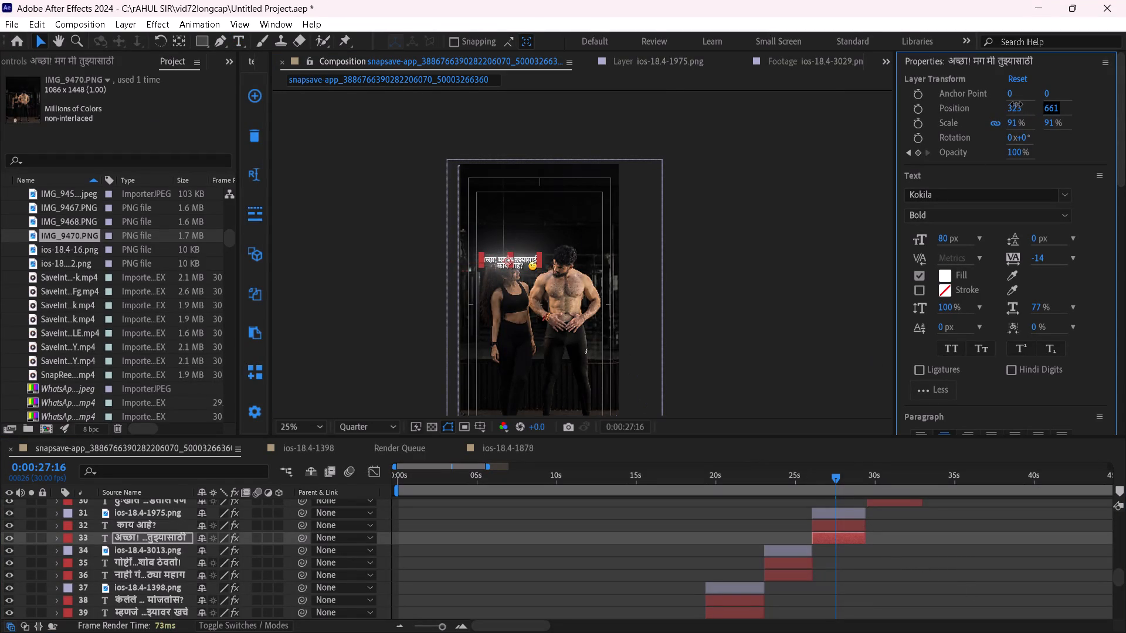
left_click_drag(1016, 104, 1003, 106)
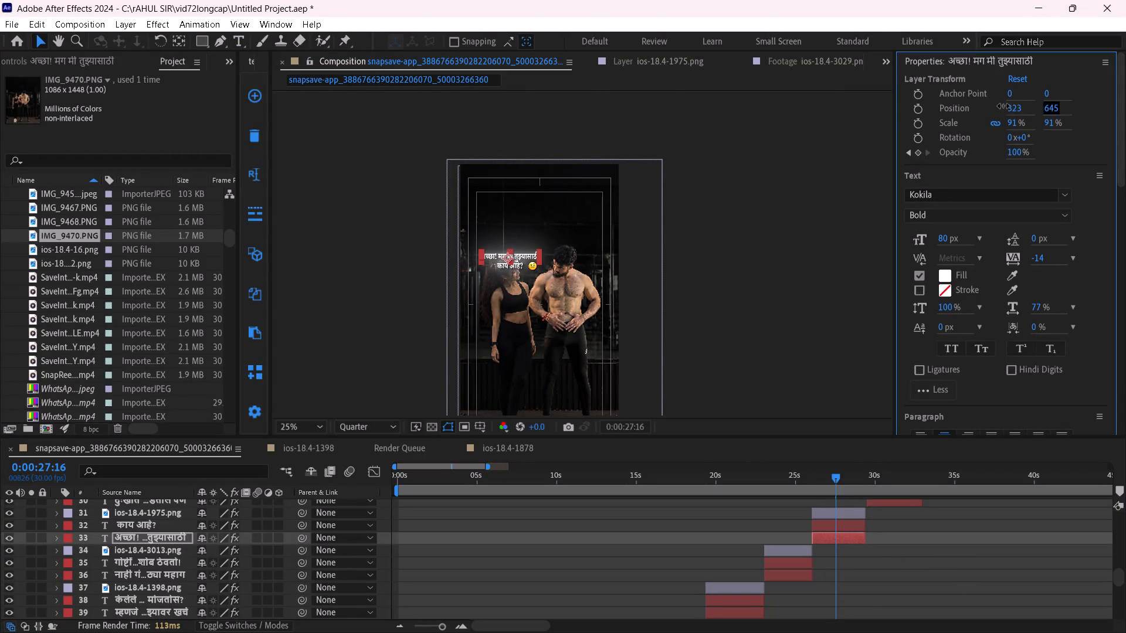
left_click_drag(1003, 106, 1000, 108)
left_click(733, 301)
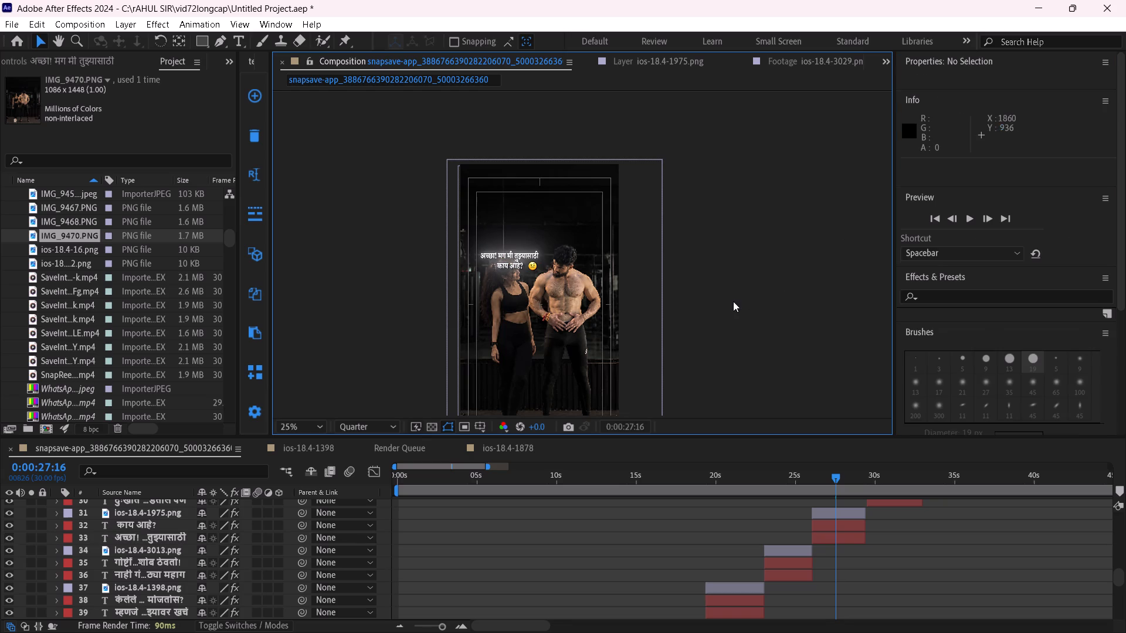
Shift the ios-18.4-1975.png emoji left so it sits right beside the "काय आहे?" text.
left_click(846, 516)
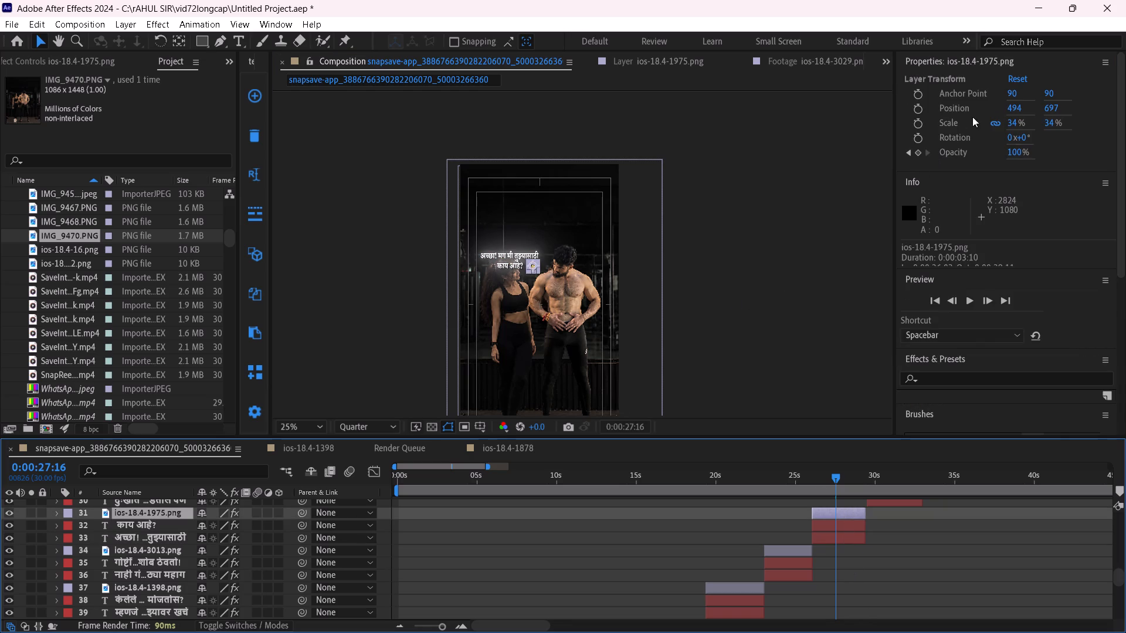
left_click_drag(1009, 110, 990, 110)
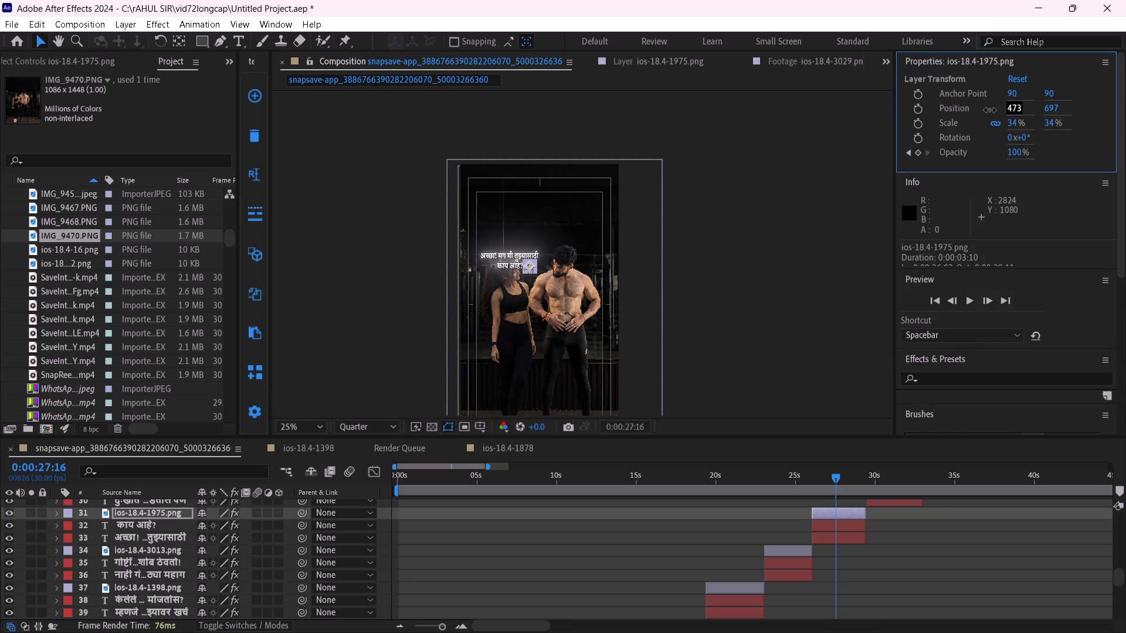
left_click_drag(990, 110, 983, 110)
left_click(774, 301)
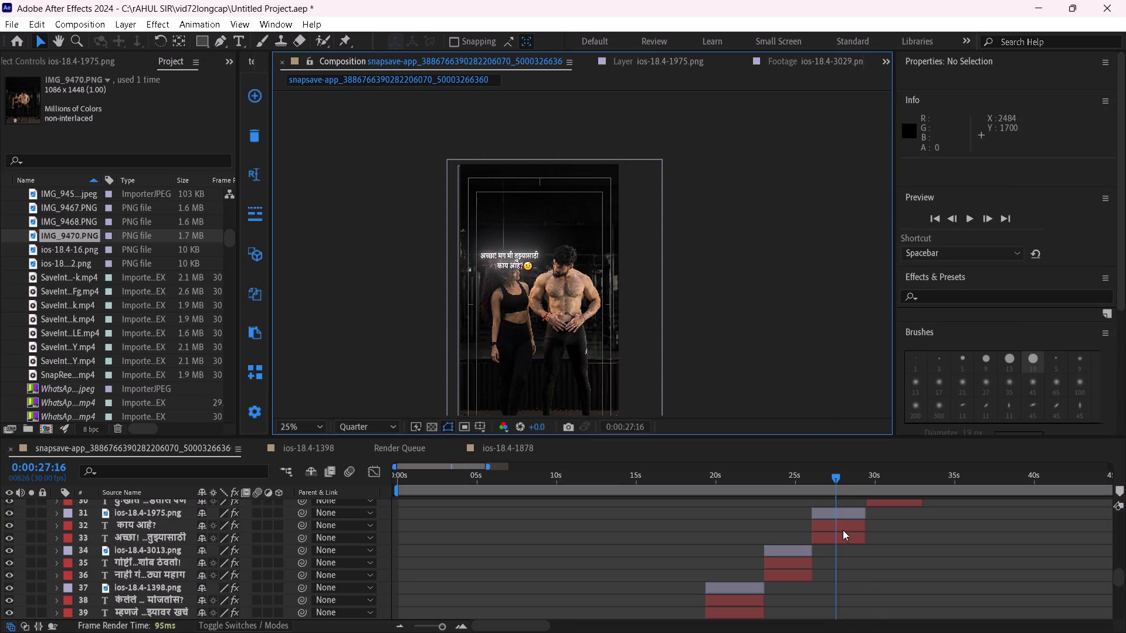
Shift the "काय आहे?" line and its emoji slightly left together, centring them under the first caption line.
left_click(847, 522)
left_click(852, 516, "shift")
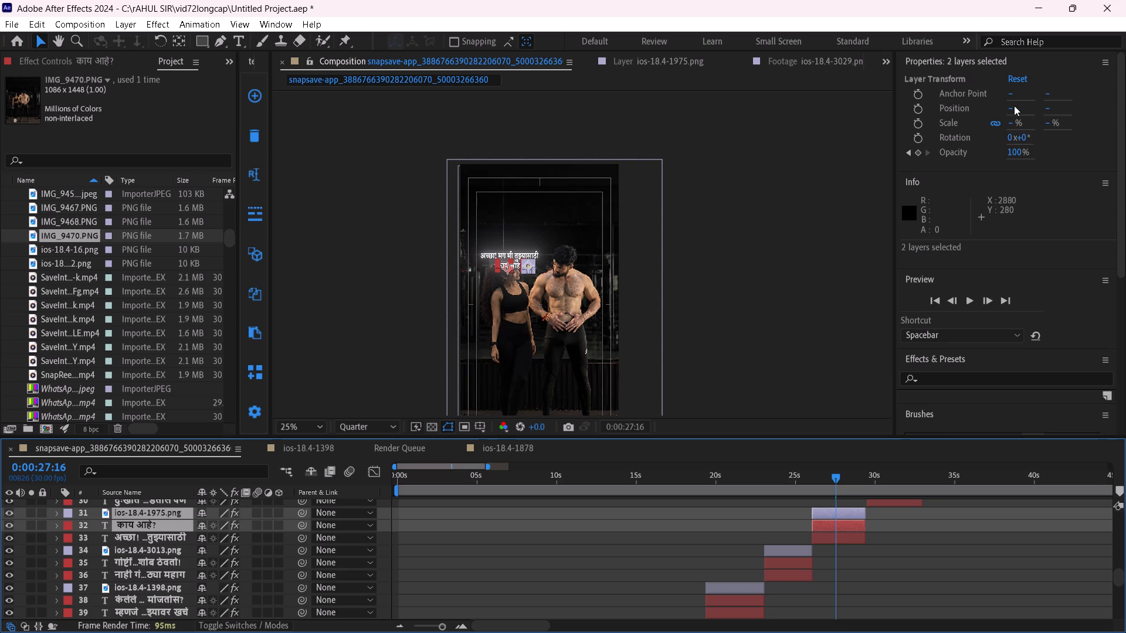
left_click(1014, 105)
left_click_drag(1013, 106, 999, 106)
left_click(816, 246)
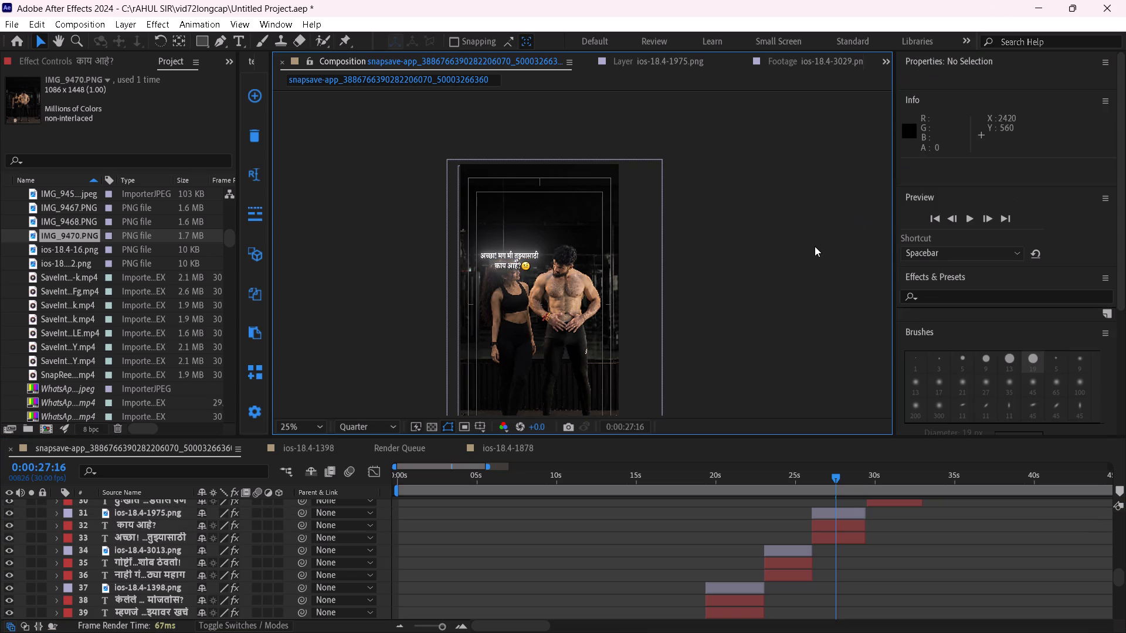
Raise the "अच्छा! मग मी तुझ्यासाठी" line to a Y position of 630 for more space between the two lines.
left_click(856, 542)
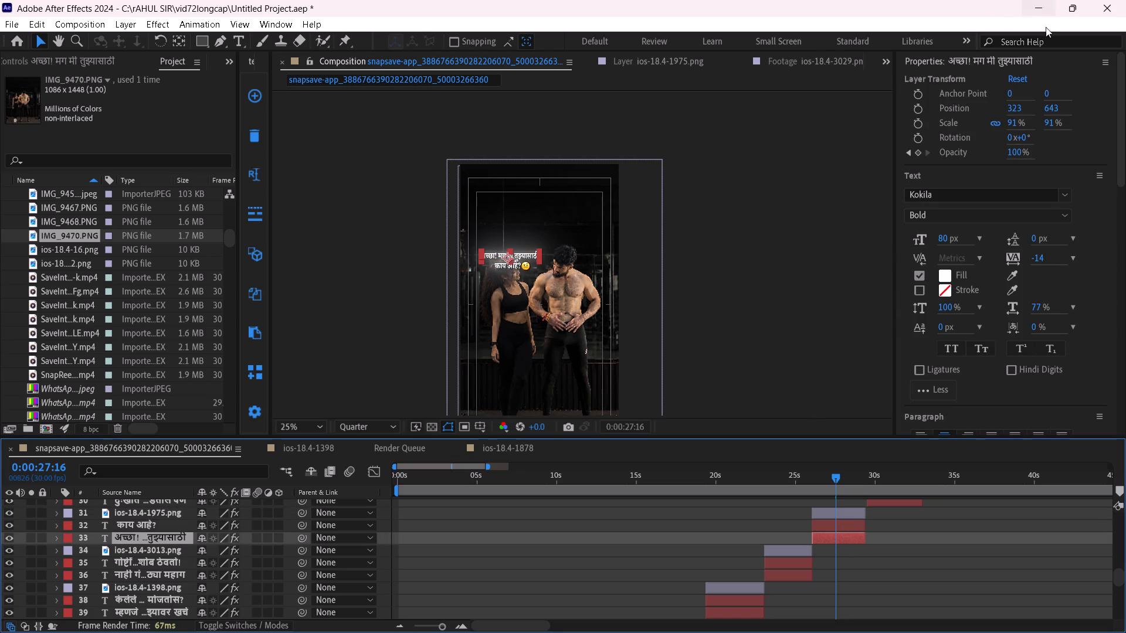
left_click_drag(1054, 105, 1042, 108)
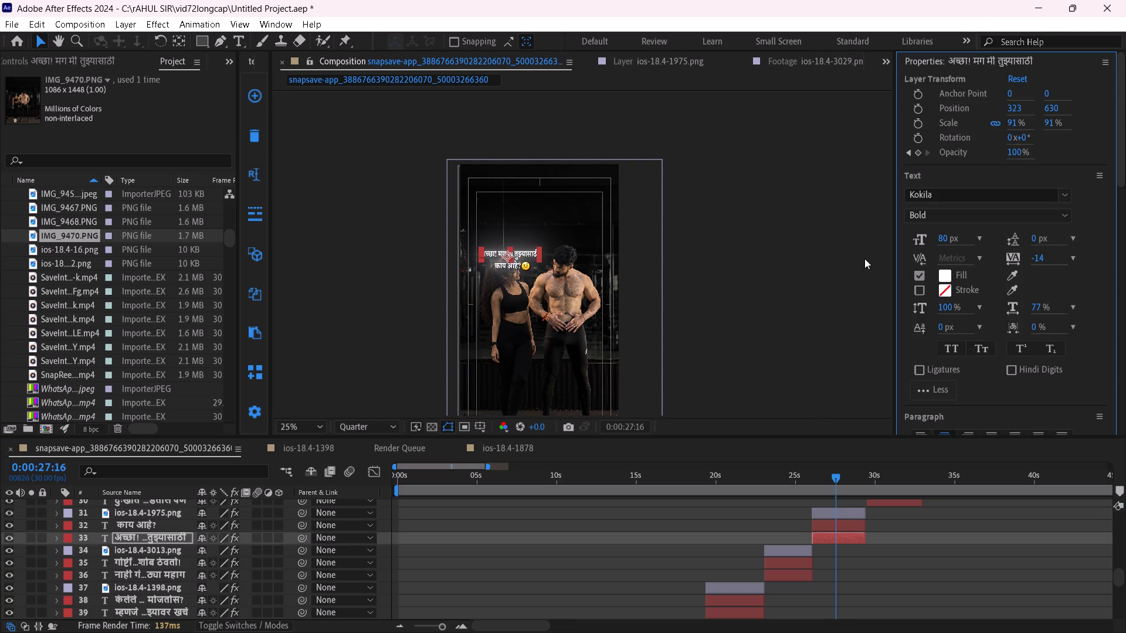
left_click(820, 256)
Move both caption lines and the emoji up together above the woman's head, with the first line at about 323, 518.
left_click(849, 516)
left_click(853, 539, "shift")
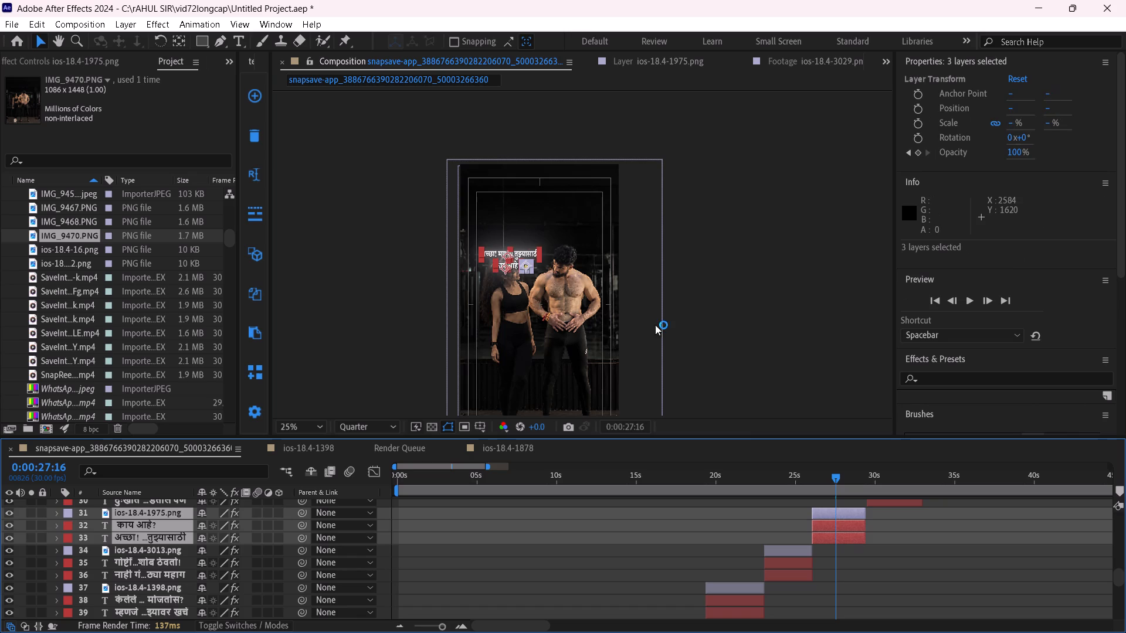
left_click_drag(528, 251, 528, 233)
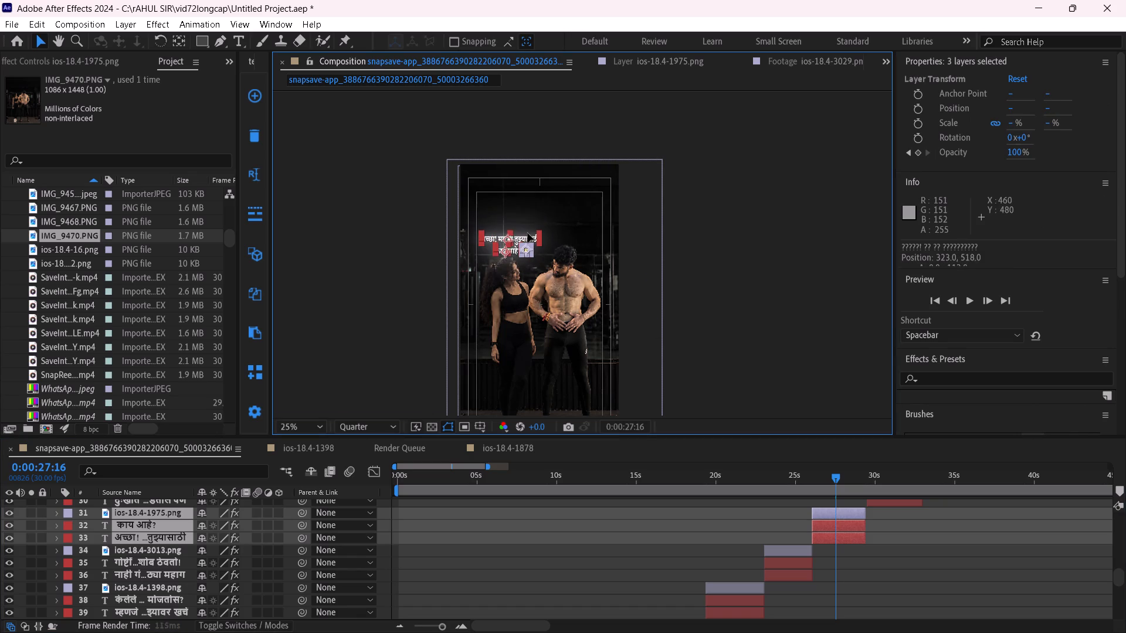
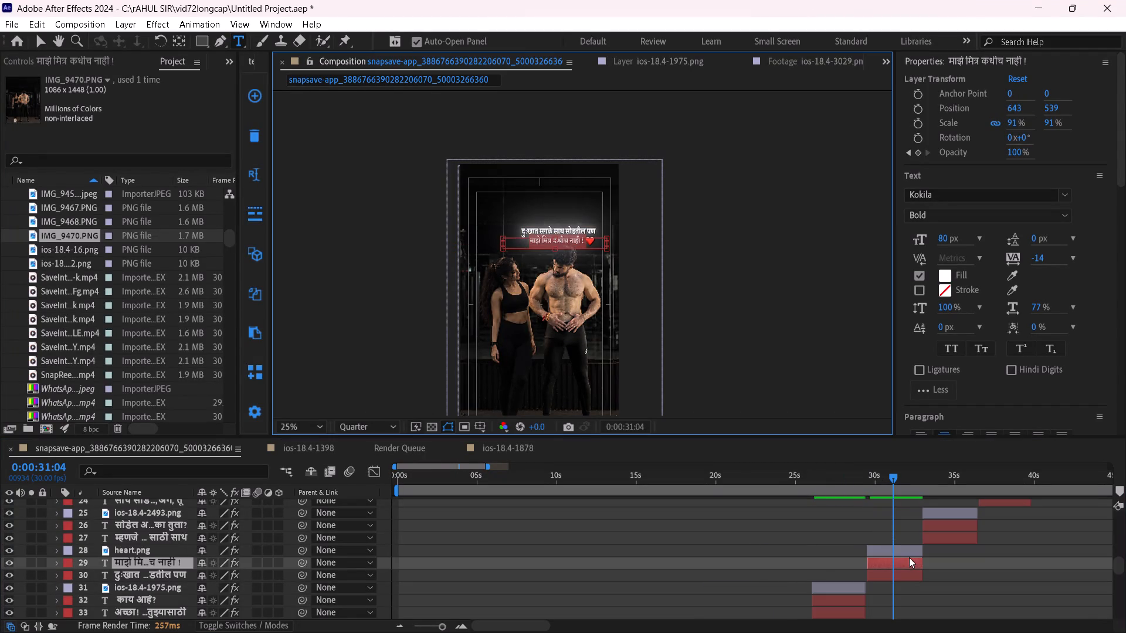
Replace the selected text of the caption line above the man's head with the copied "तू माझं प्रेम आहेस!".
key("BackSpace")
key("ctrl+v")
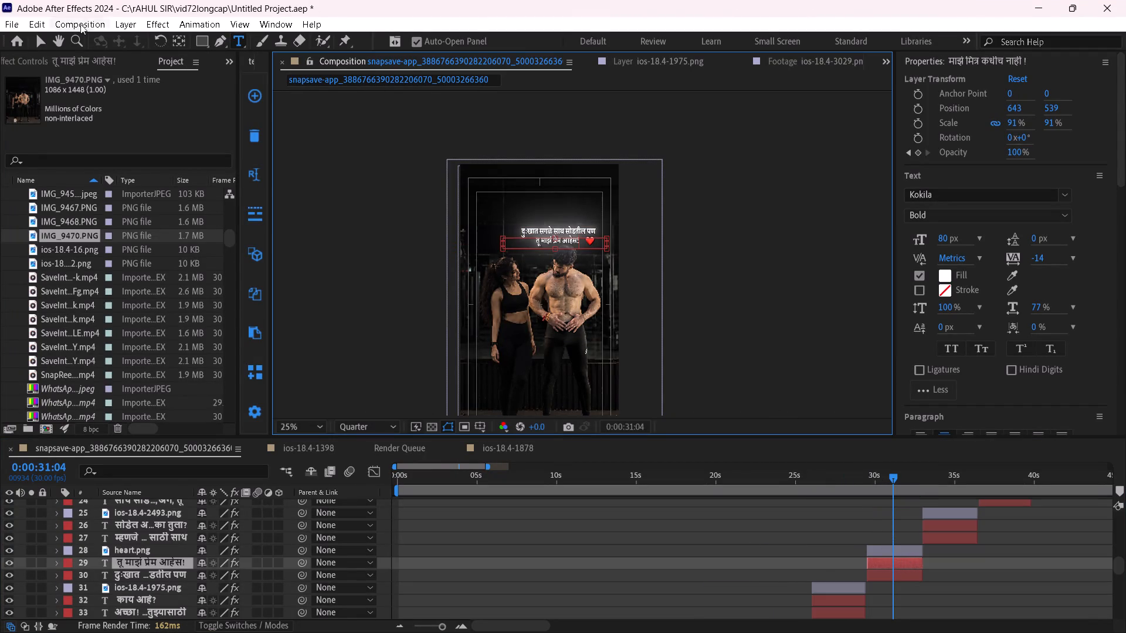
left_click(45, 44)
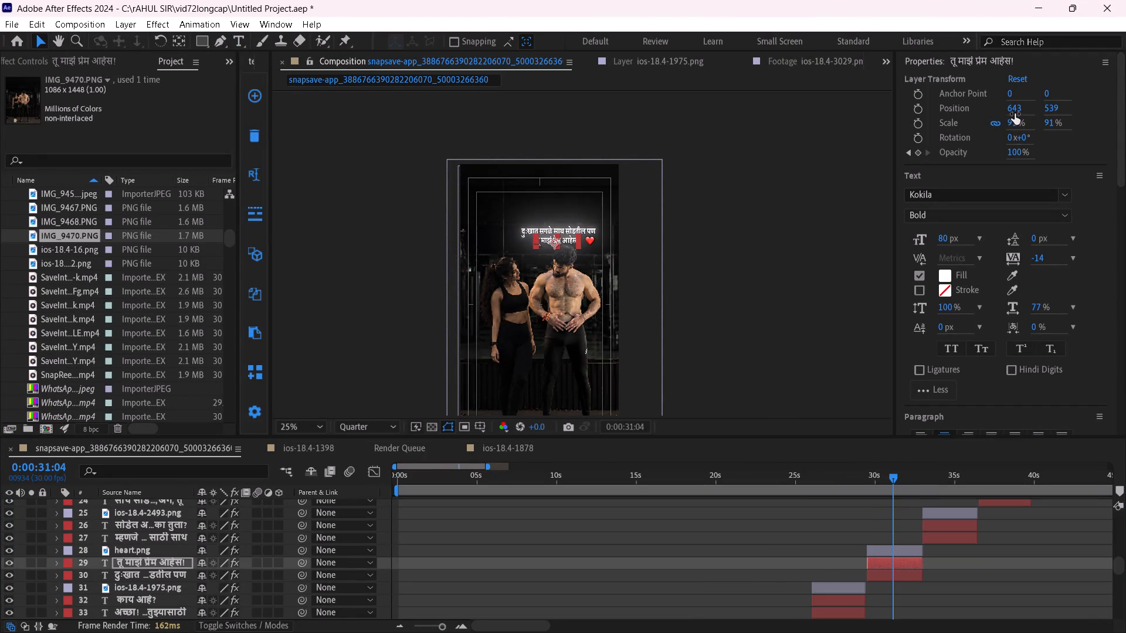
Shift the "तू माझं प्रेम आहेस!" line horizontally to the right so it sits right beside the heart emoji.
left_click_drag(1015, 108, 1042, 106)
left_click(800, 252)
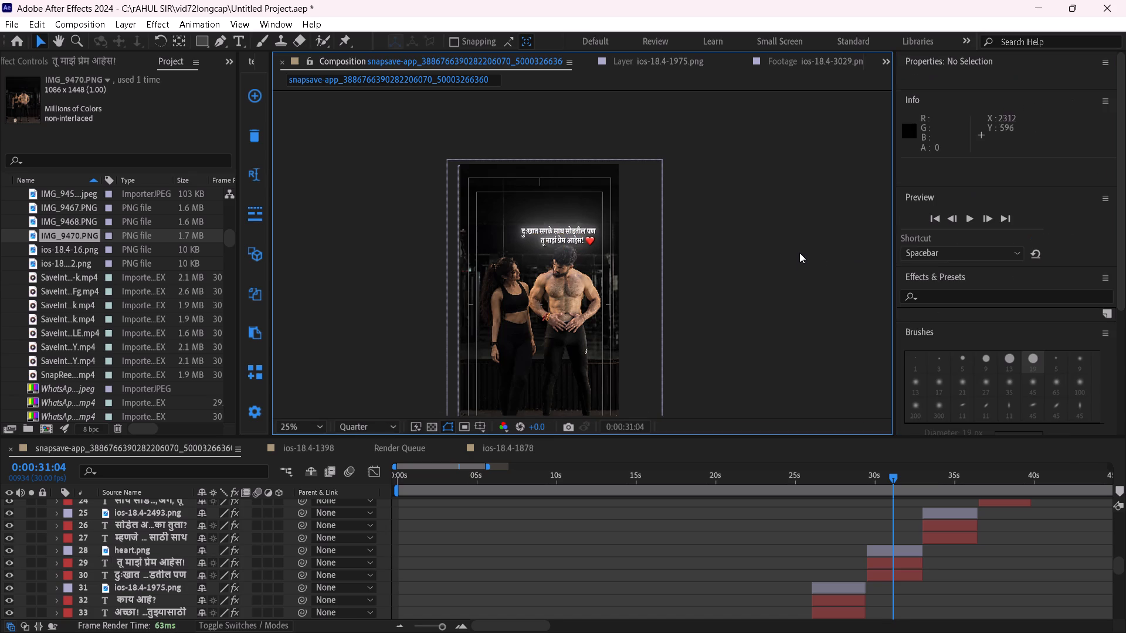
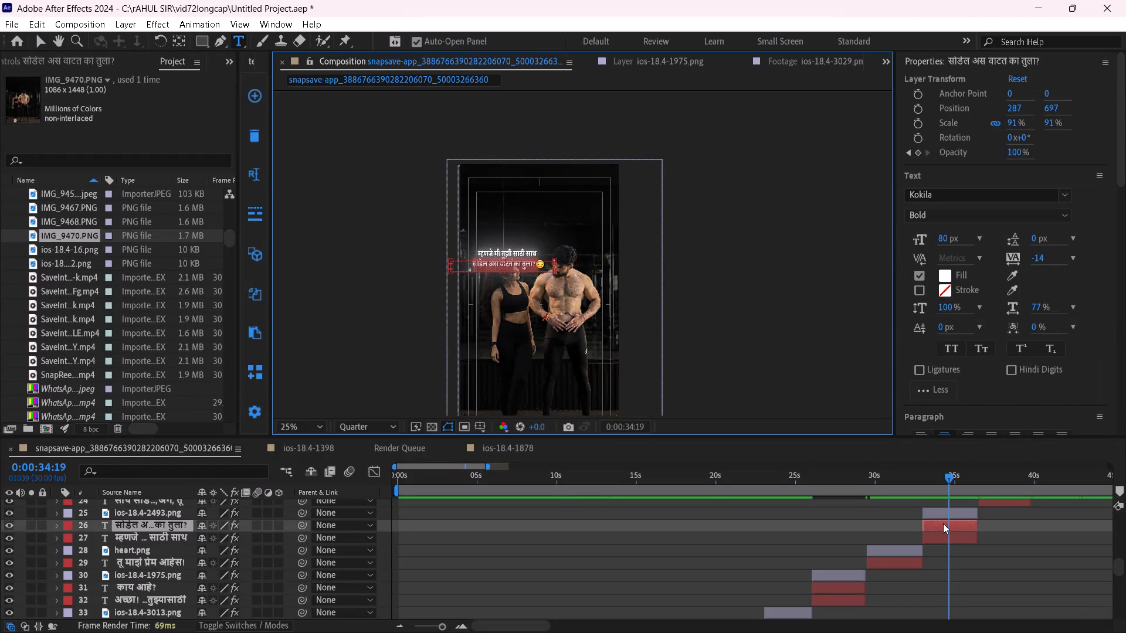
Replace the selected text of the lower caption line at 0:00:34:19 with the copied "आणि पैसे?".
key("BackSpace")
key("ctrl+v")
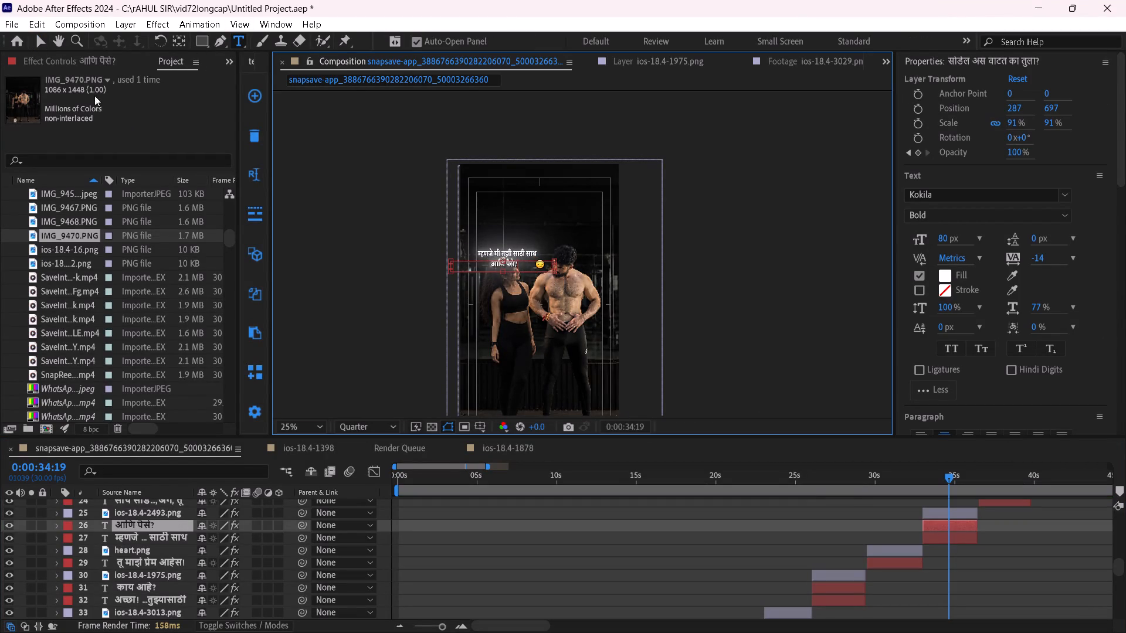
left_click(32, 42)
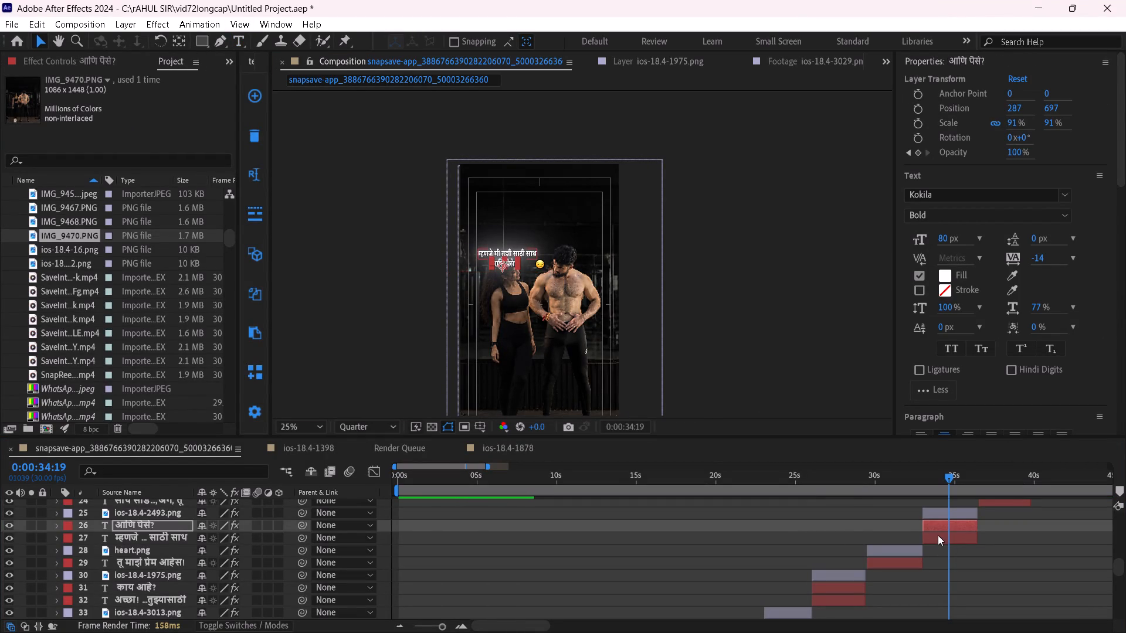
Delete the upper caption line beginning with "म्हणजे" that shares the timing of the "आणि पैसे?" caption.
left_click(938, 535)
key("BackSpace")
Shift the ios-18.4-2493.png emoji horizontally to an X position of about 429, right beside the "आणि पैसे?" caption.
left_click(951, 521)
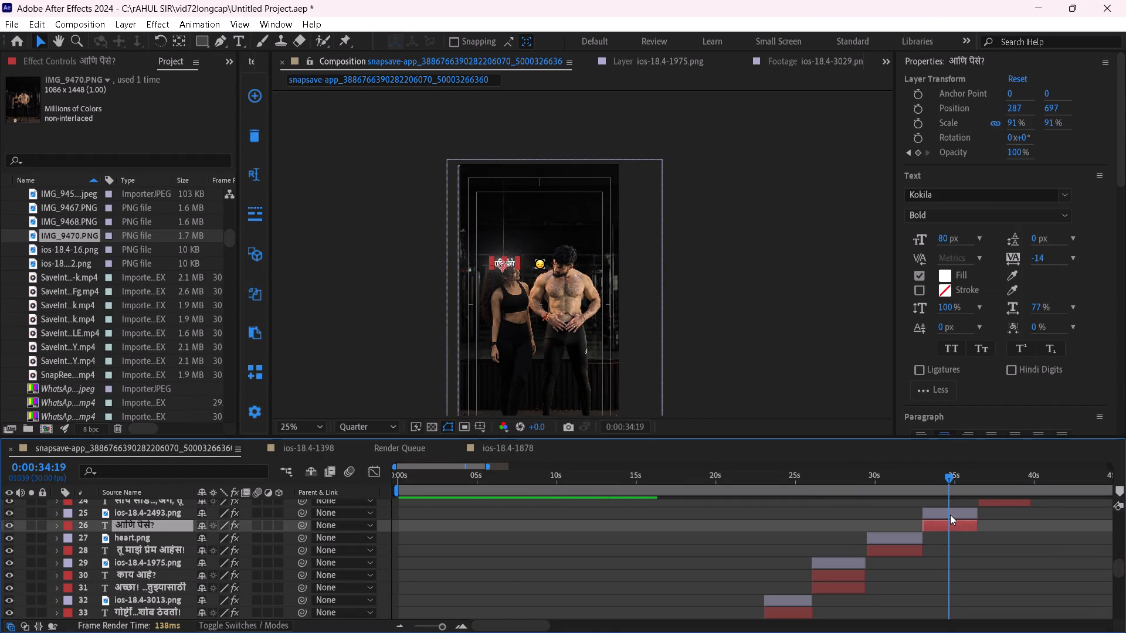
left_click(950, 515)
left_click_drag(1016, 110, 926, 107)
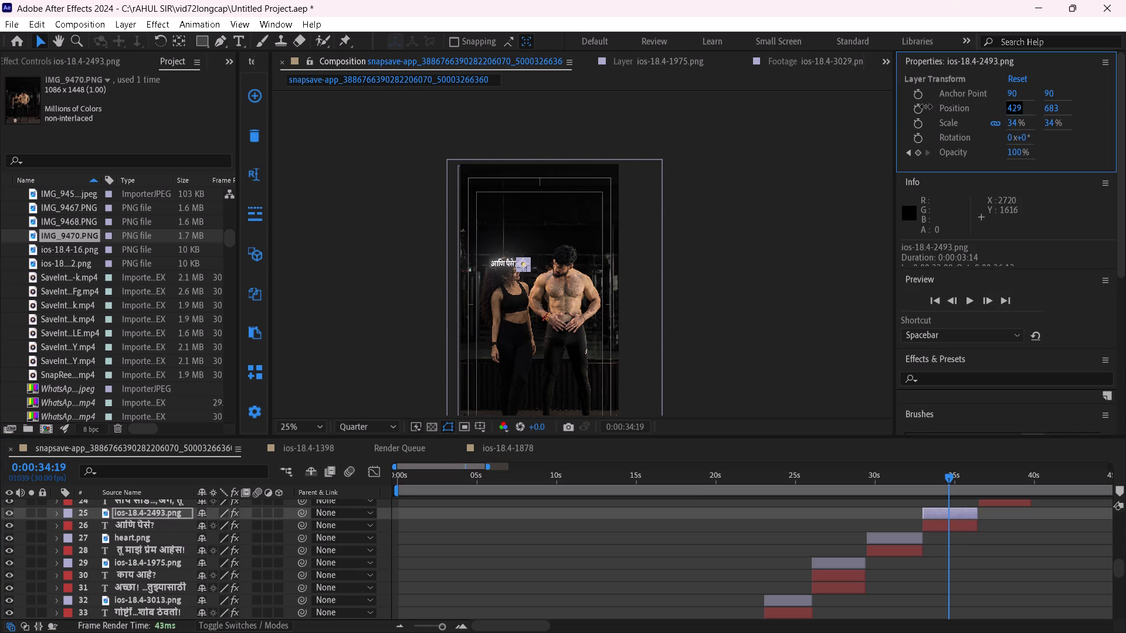
left_click_drag(926, 107, 925, 107)
left_click(761, 252)
Move the "आणि पैसे?" caption and its emoji together slightly upward so they sit just above the woman's head.
left_click(966, 517)
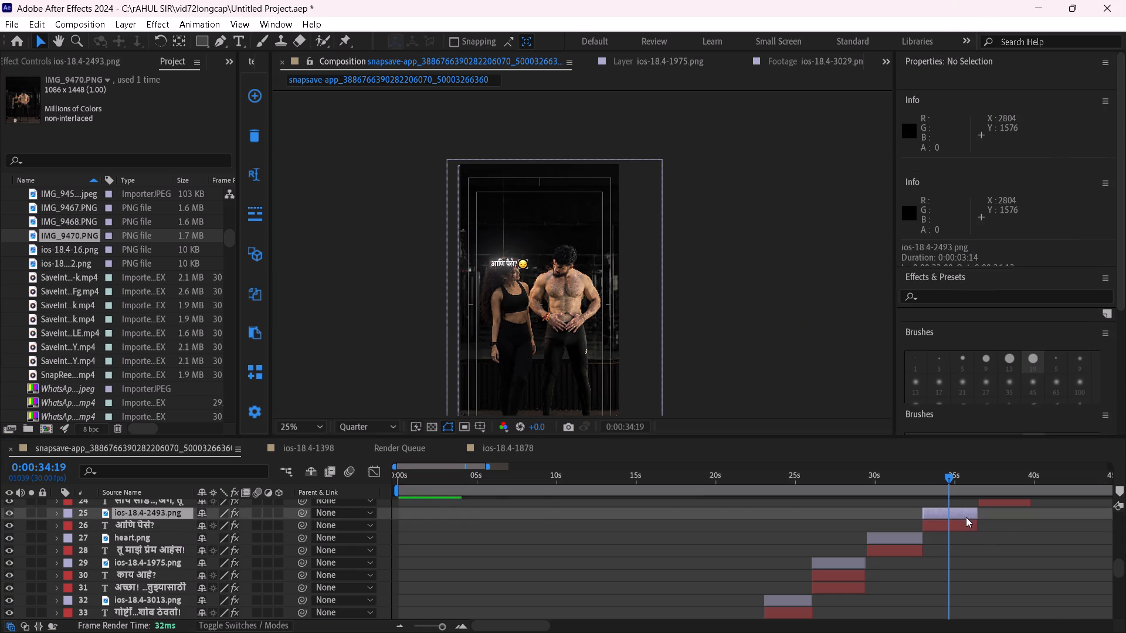
left_click(965, 525, "shift")
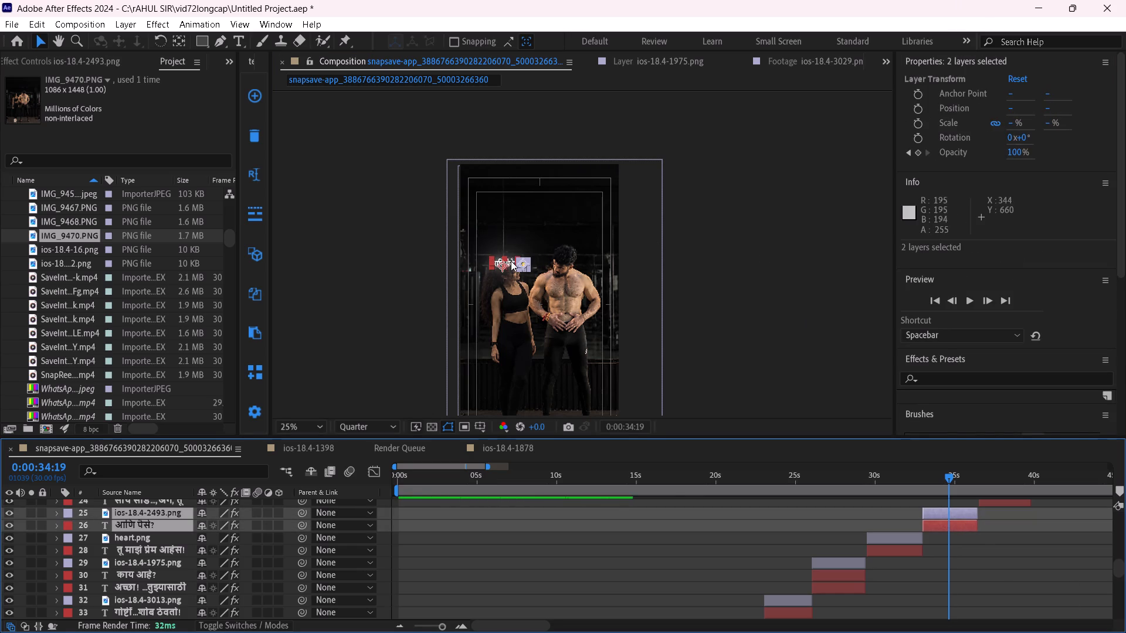
left_click_drag(511, 264, 511, 251)
left_click(849, 335)
Advance the current time from the "आणि पैसे?" caption toward the following caption group with the cry.png emoji.
scroll(937, 523, "up", 1)
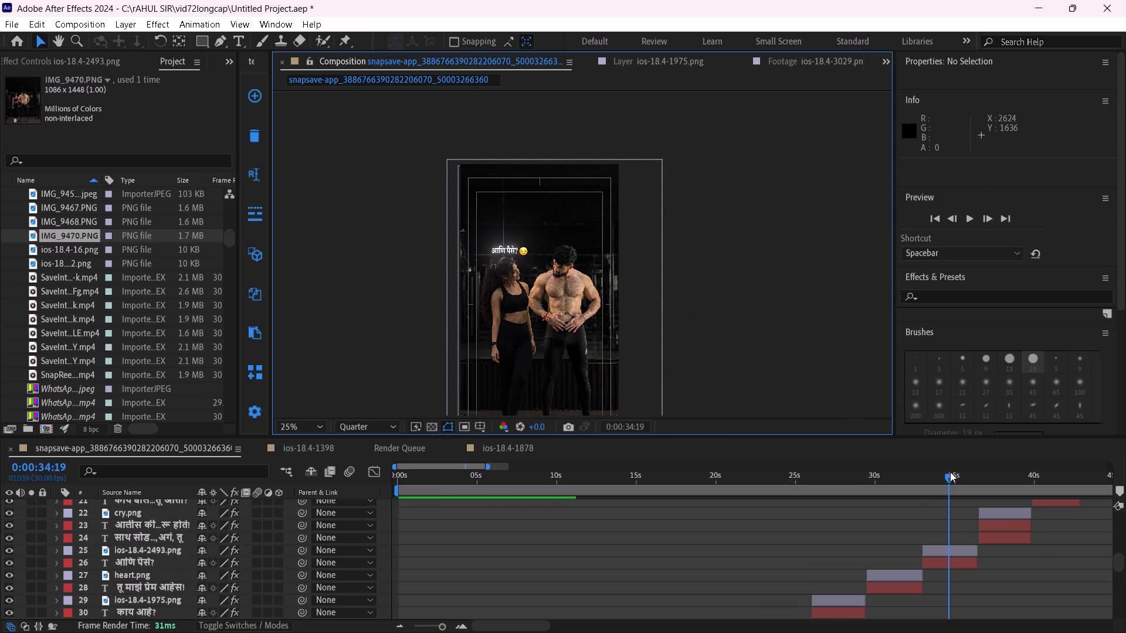
left_click_drag(952, 477, 650, 583)
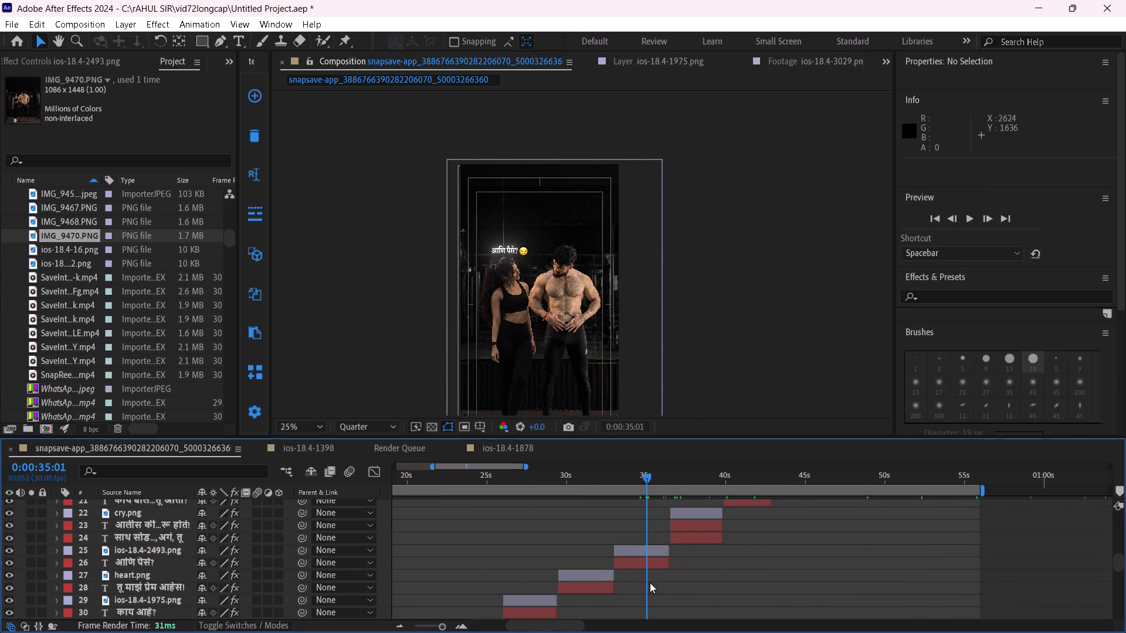
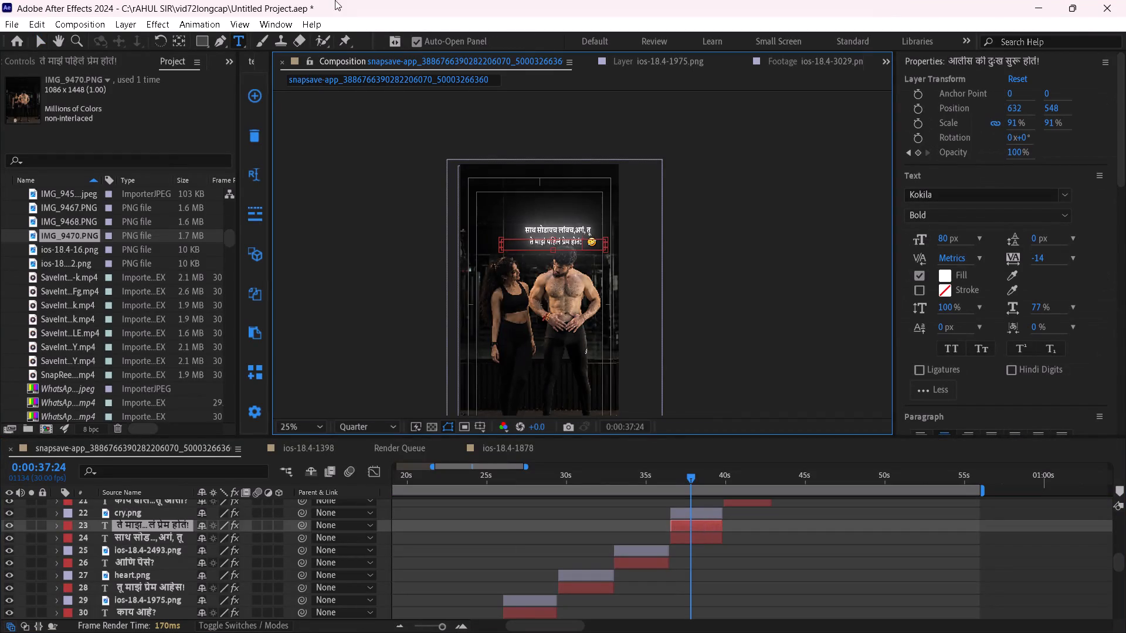
Delete the upper caption line beginning with "साथ" that shares the timing of the "ते माझं पहिलं प्रेम होतं!" caption.
left_click(38, 34)
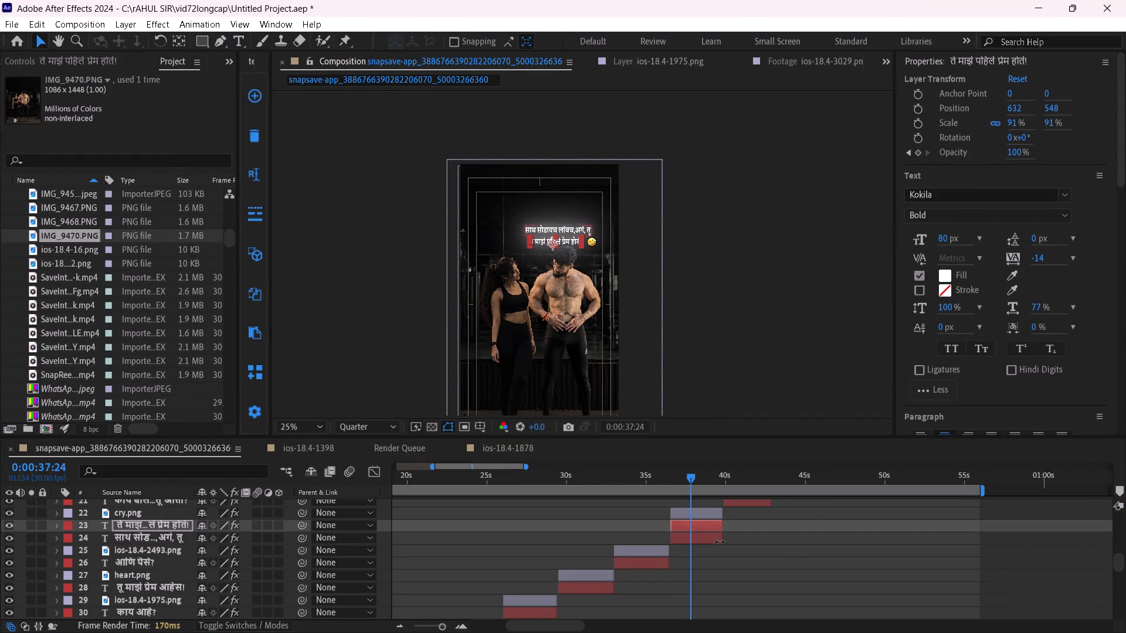
left_click(719, 541)
key("BackSpace")
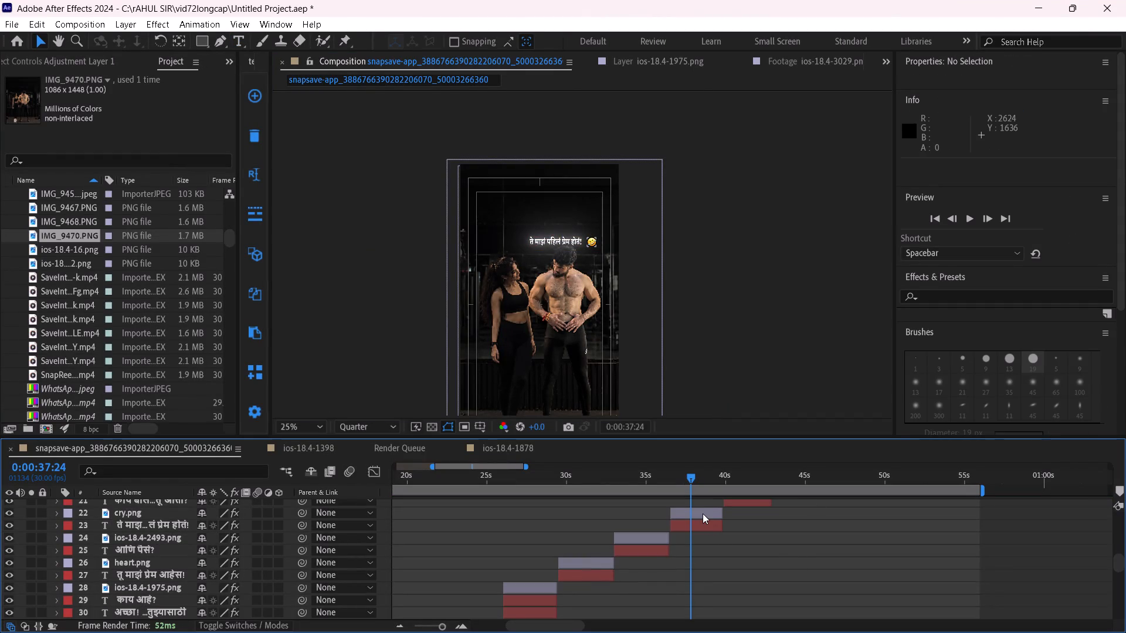
Shift the cry.png emoji horizontally so it sits right against the end of the "ते माझं पहिलं प्रेम होतं!" caption.
left_click(703, 513)
left_click_drag(1012, 108, 989, 110)
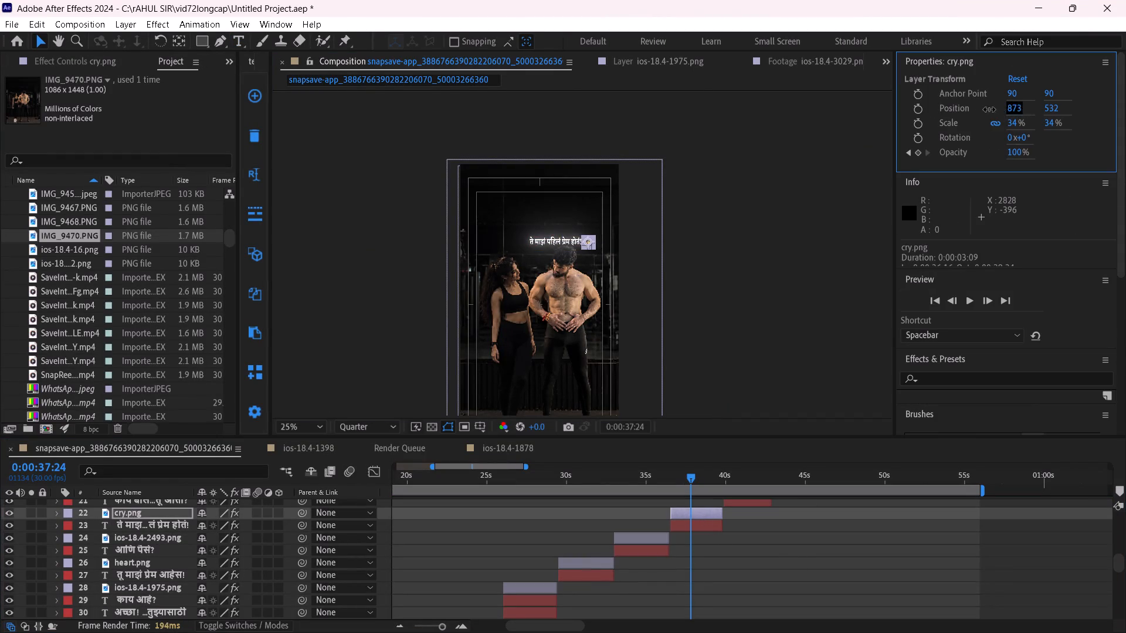
left_click_drag(989, 110, 984, 110)
left_click(822, 240)
scroll(761, 560, "up", 1)
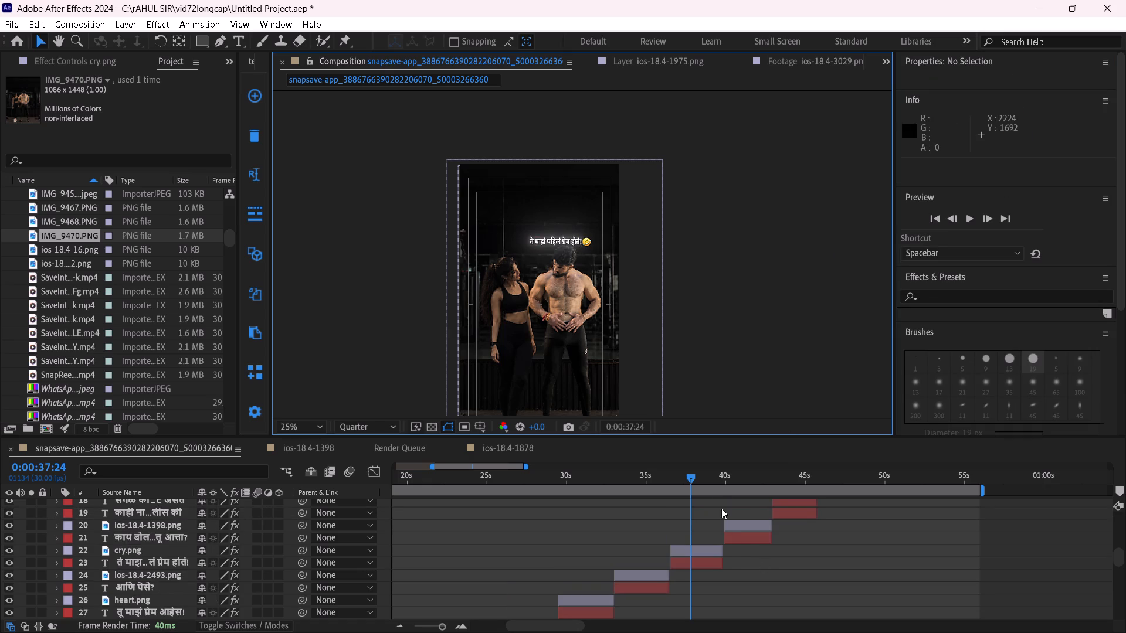
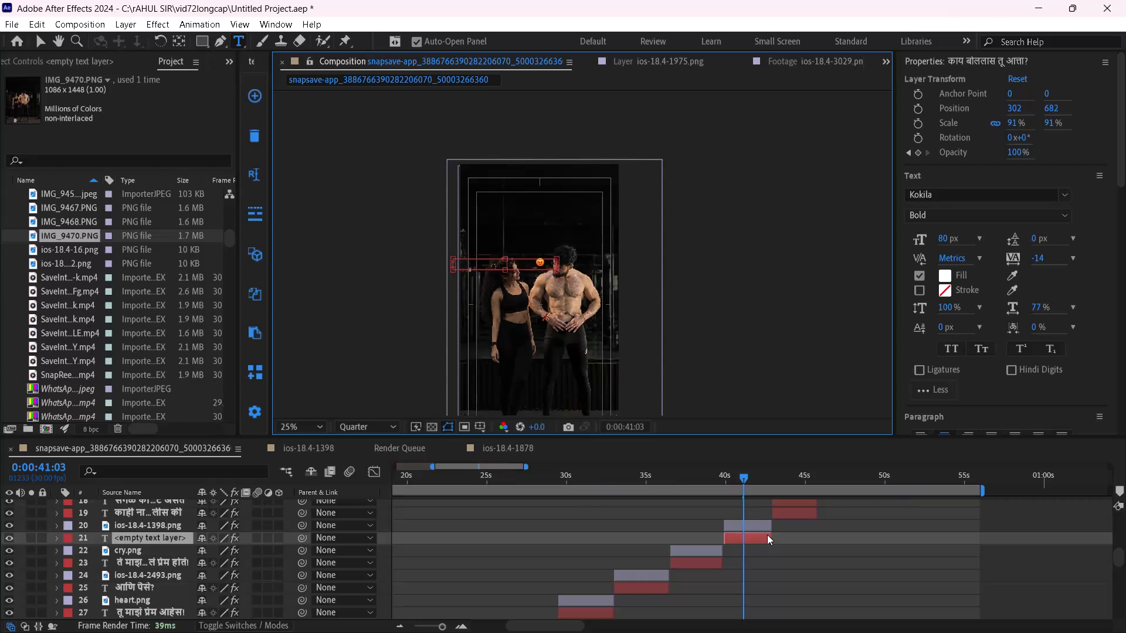
Finish the "जा! आजपासून आपलं breakup!" caption text and move it, together with its ios-18.4-1398.png emoji, up above the speakers' heads.
left_click(39, 42)
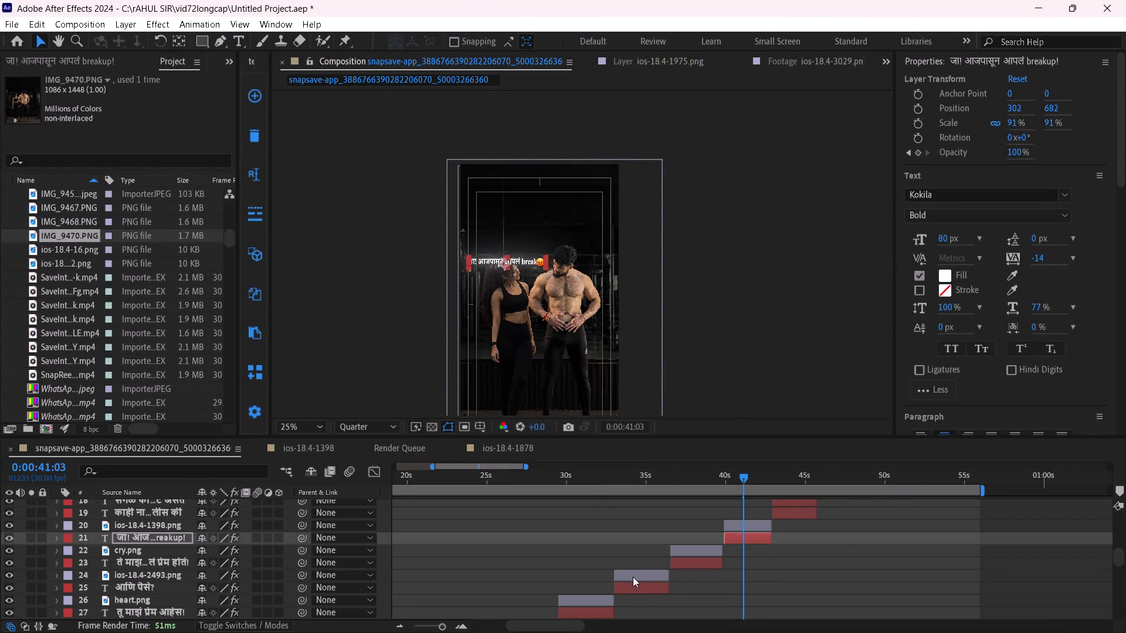
left_click(743, 529, "ctrl")
left_click_drag(515, 258, 518, 246)
left_click(796, 309)
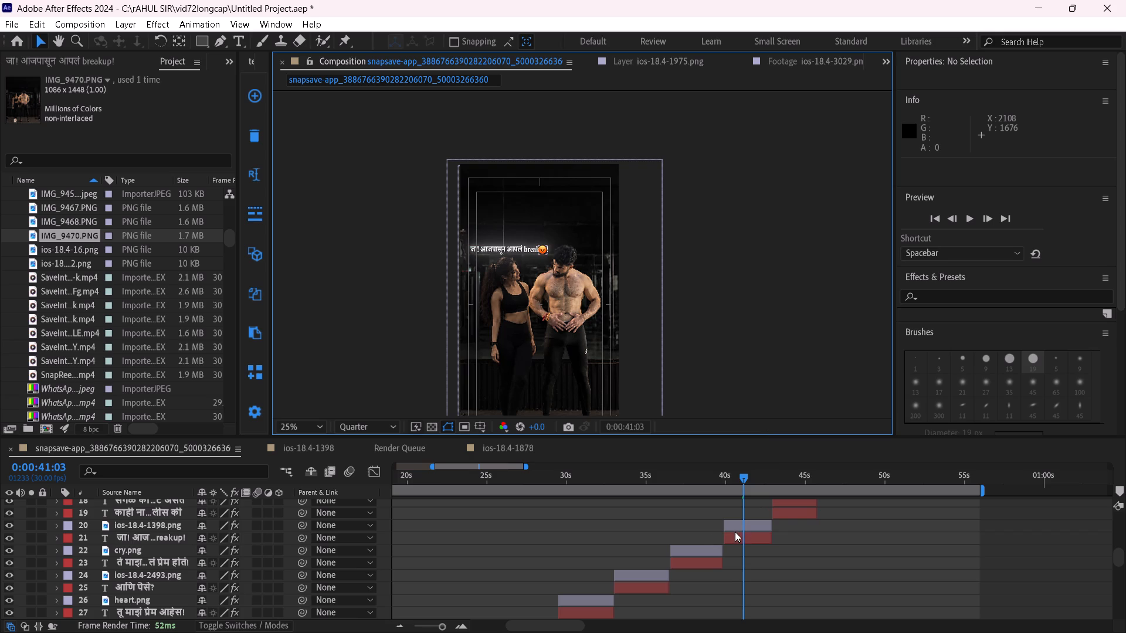
Shift the ios-18.4-1398.png emoji horizontally to X position 635, right against the end of the "जा! आजपासून आपलं breakup!" caption.
left_click(736, 531)
left_click_drag(1016, 114, 1078, 110)
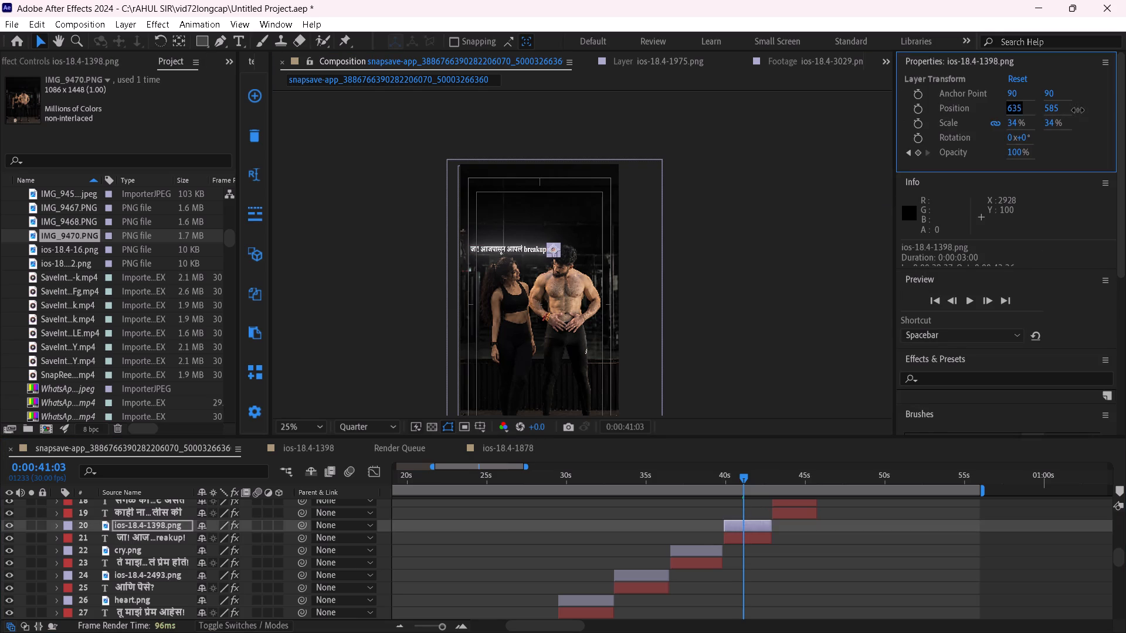
left_click_drag(1078, 110, 1078, 115)
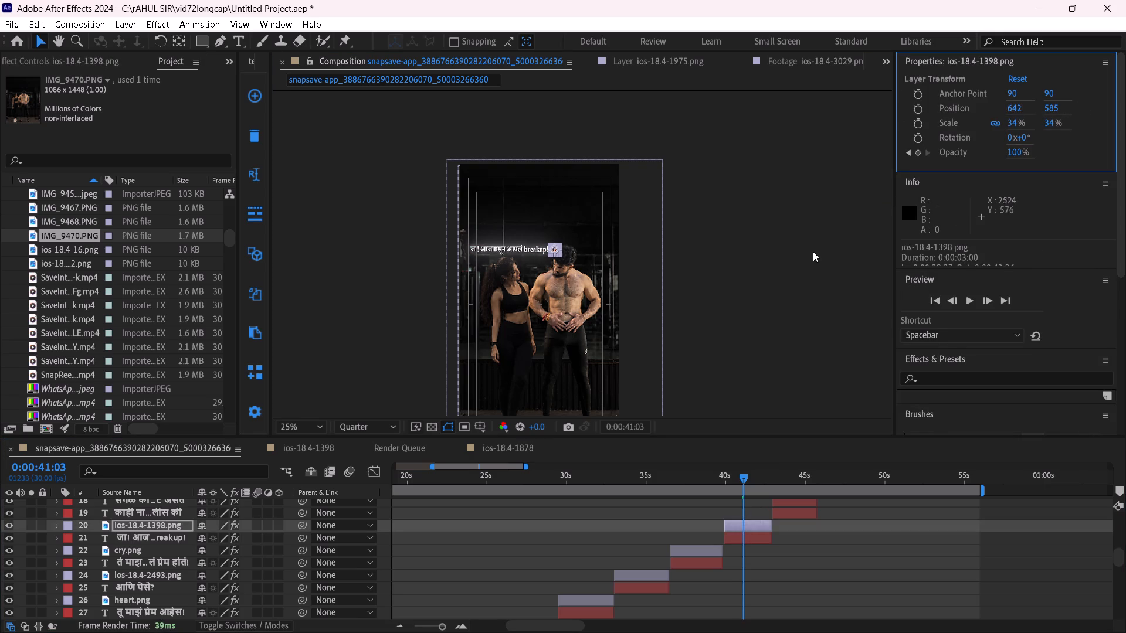
left_click(766, 253)
left_click(767, 526)
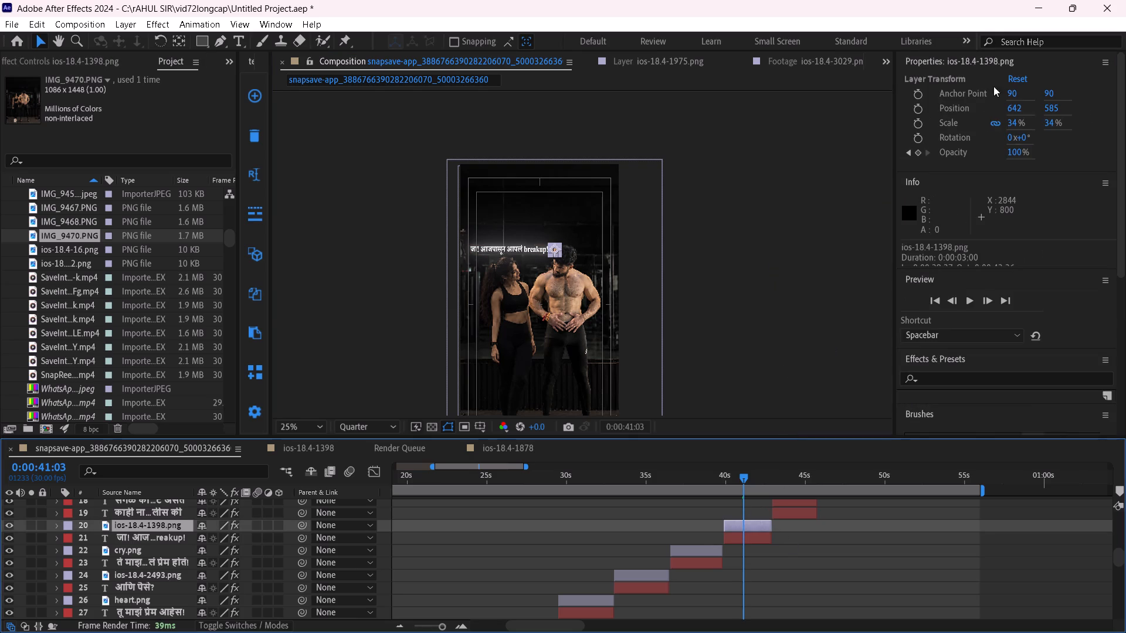
left_click(1016, 108)
left_click(1013, 111)
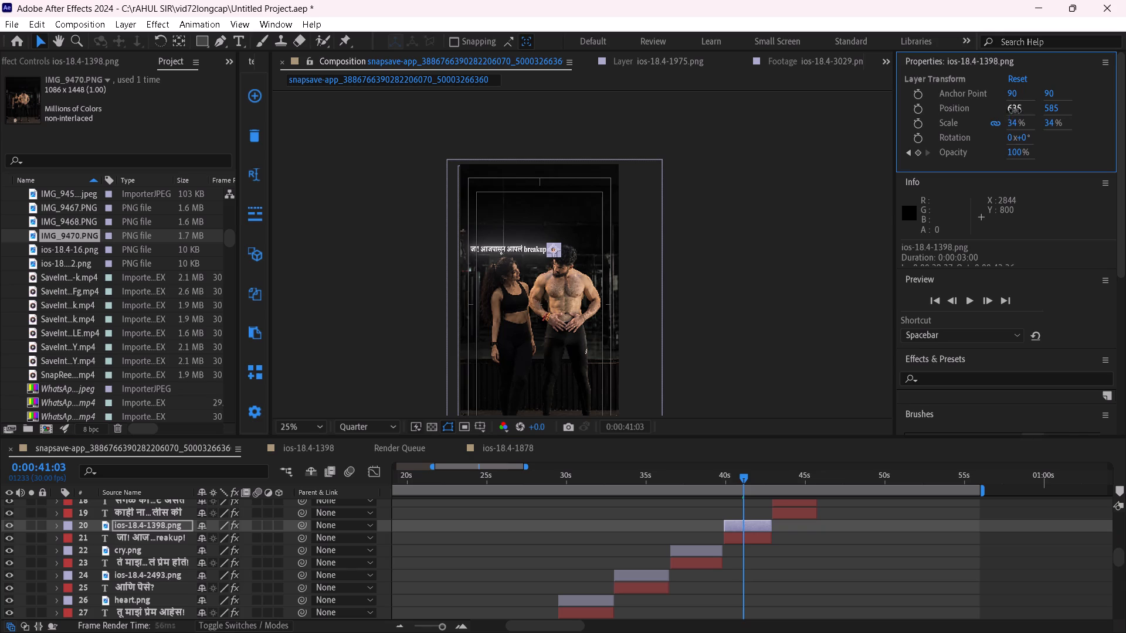
left_click(721, 299)
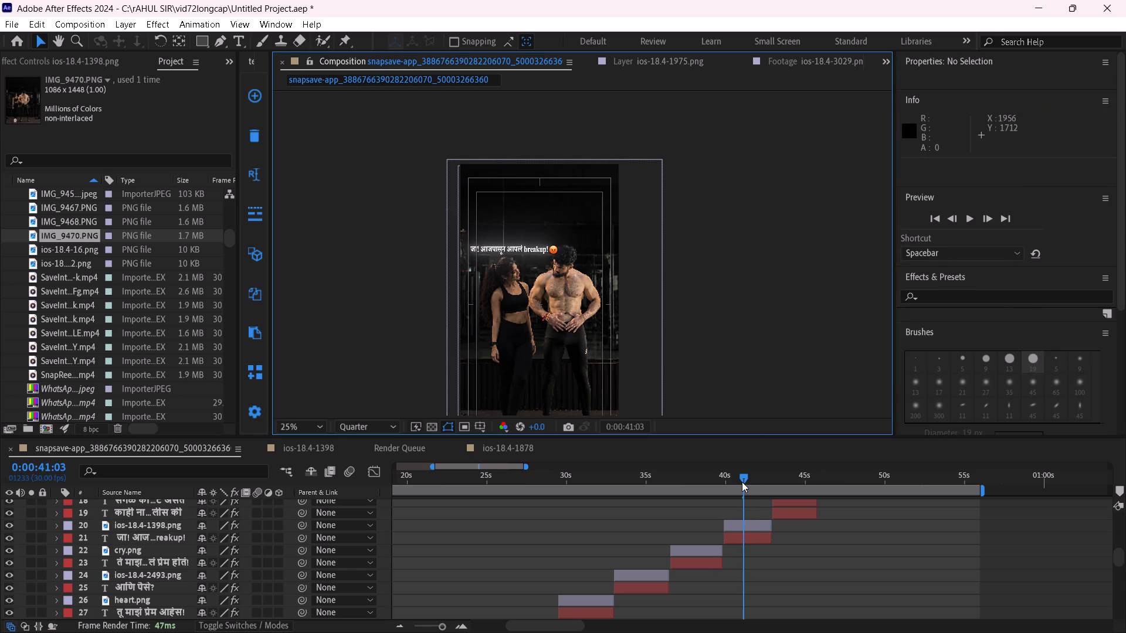
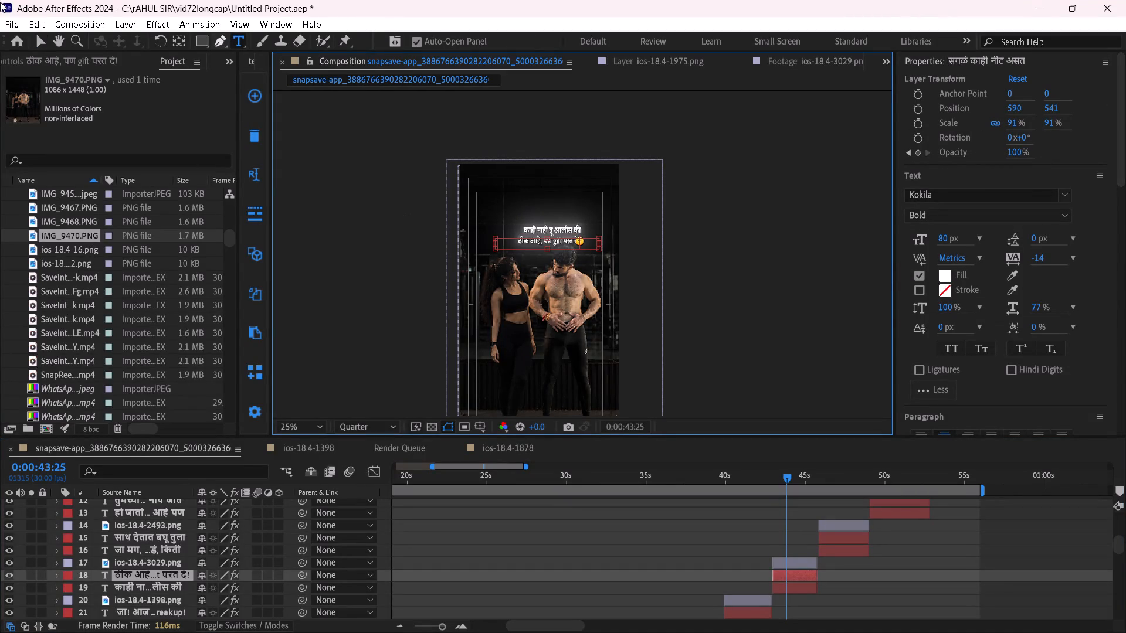
Finish the "ठीक आहे, पण gift परत दे!" caption text and delete the "काही नाही तु आलीस की" caption layer that overlaps it in time.
left_click(39, 45)
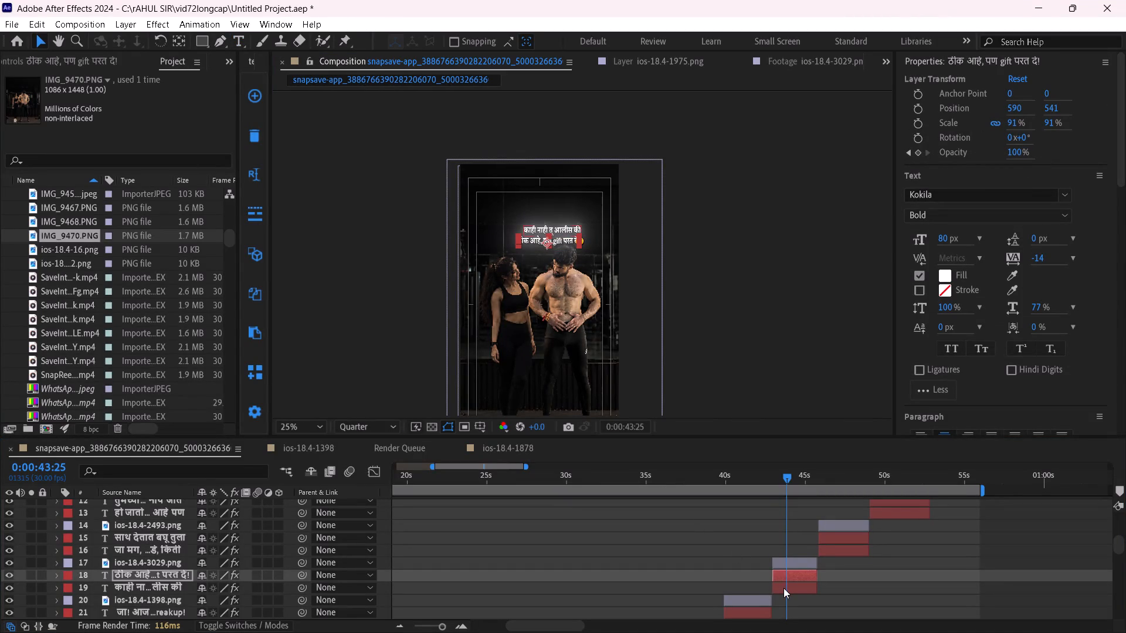
left_click(784, 588)
key("BackSpace")
Move the "ठीक आहे, पण gift परत दे!" caption and its ios-18.4-3029.png emoji together slightly, placing the emoji at about 840, 507.
left_click(785, 578)
left_click(792, 563, "ctrl")
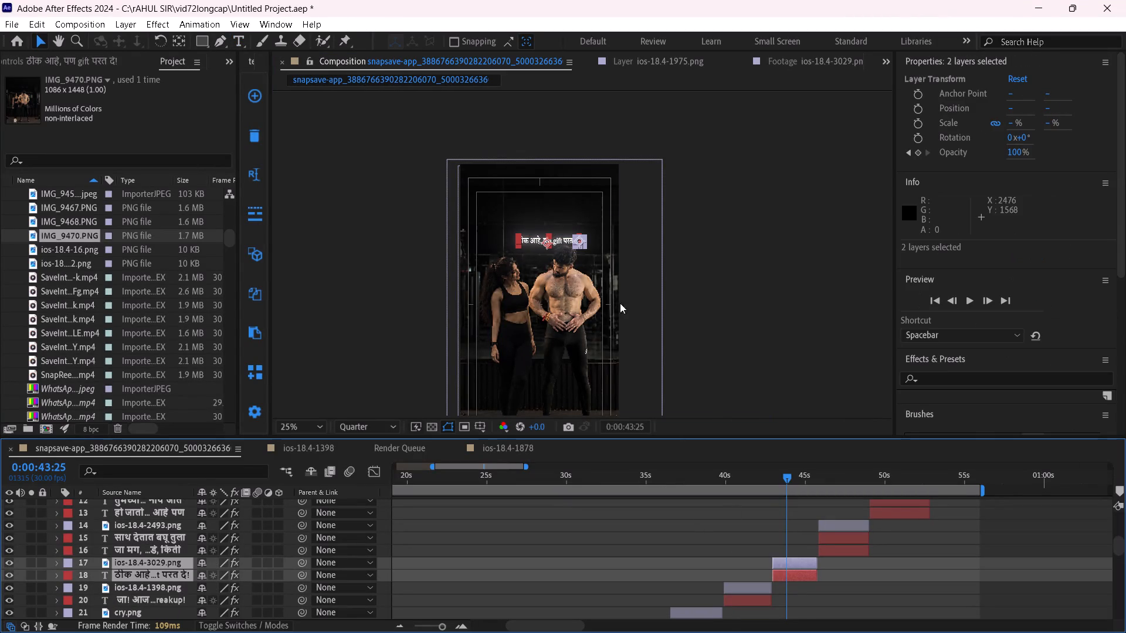
left_click(562, 237)
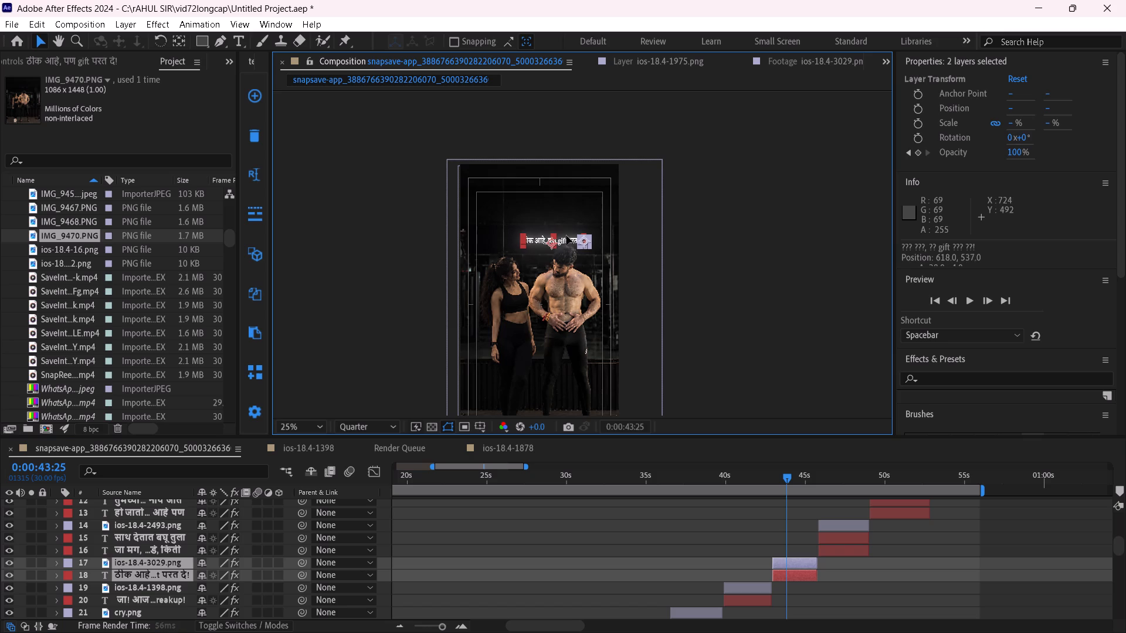
left_click(769, 318)
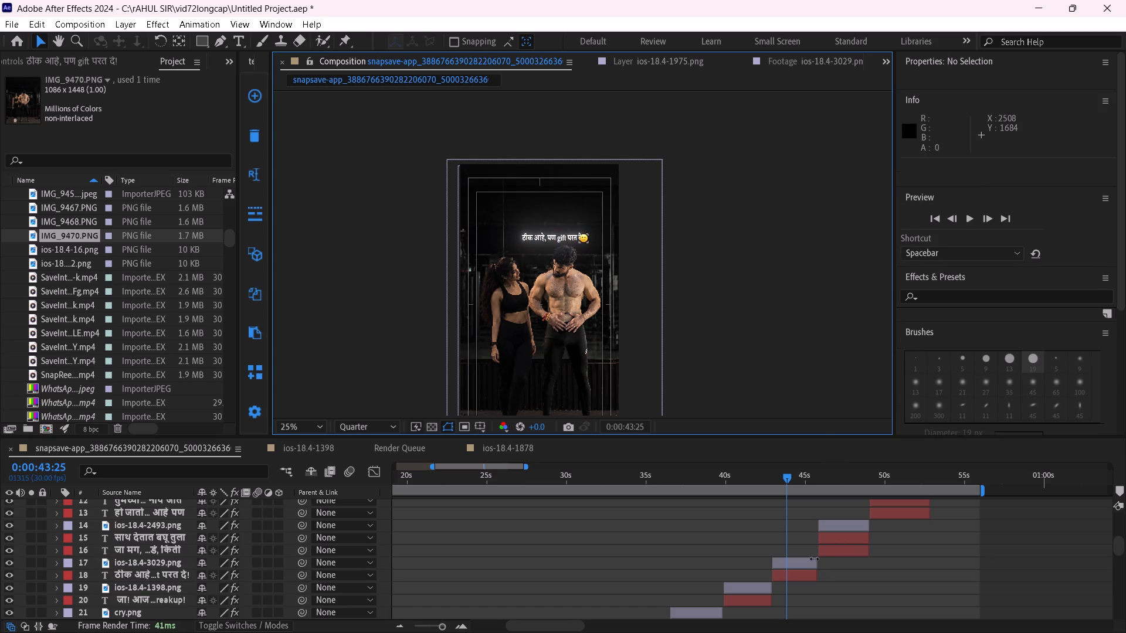
Shift the ios-18.4-3029.png emoji horizontally so it sits just past the end of the "ठीक आहे, पण gift परत दे!" caption.
left_click(814, 562)
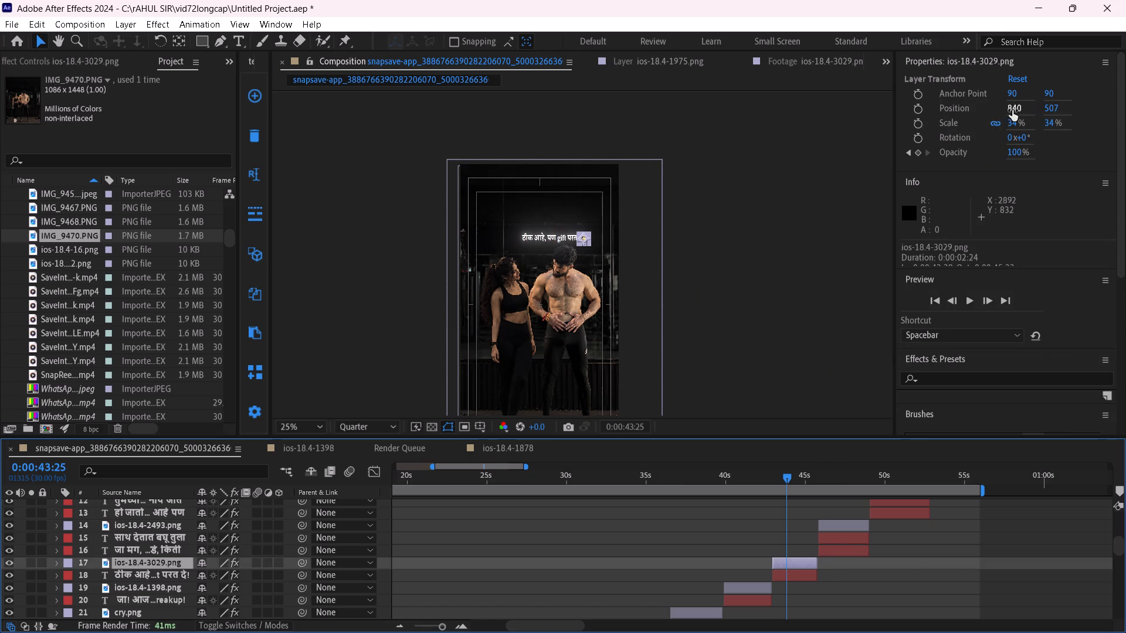
left_click_drag(1012, 110, 1054, 120)
left_click(771, 251)
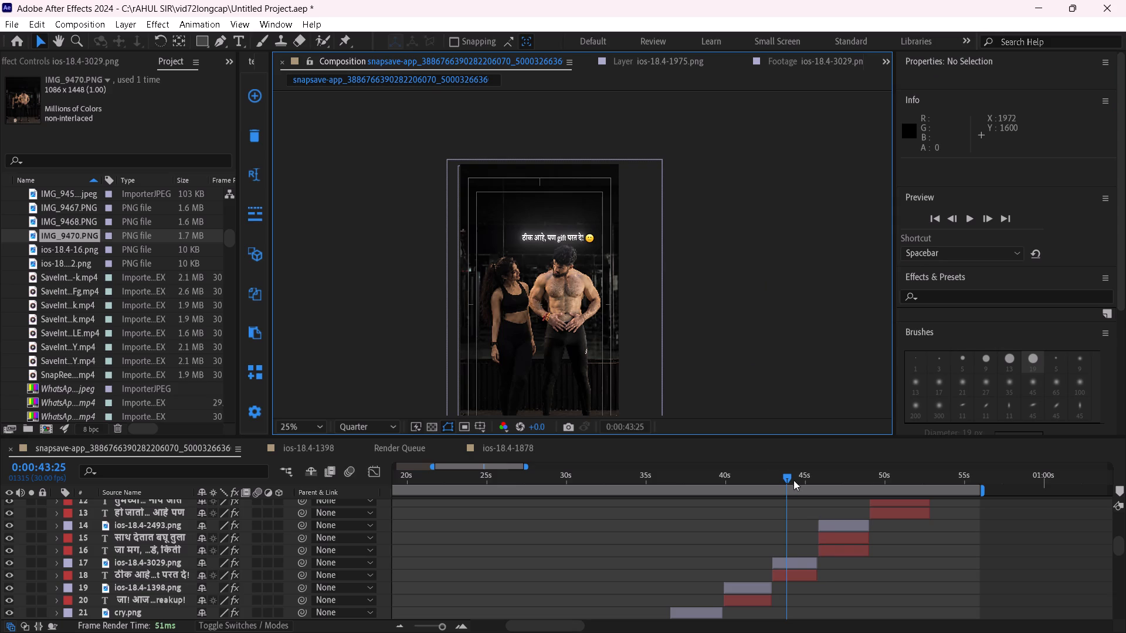
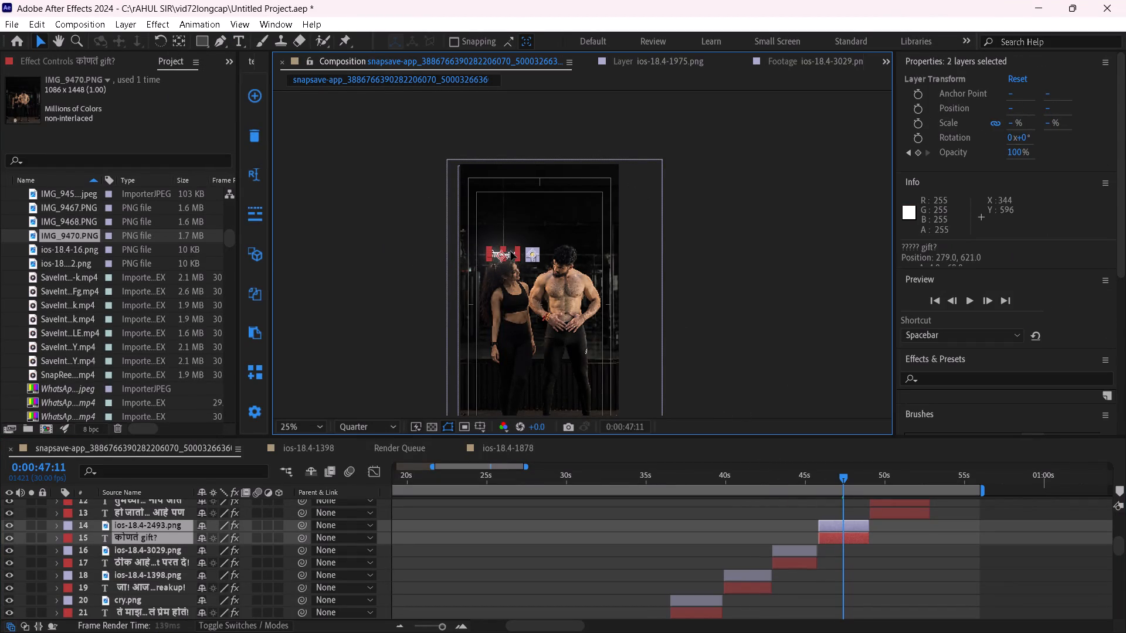
Nudge the "कोणतं gift?" caption and its ios-18.4-2493.png emoji together slightly upward above the woman's head.
left_click_drag(511, 251, 511, 249)
left_click(730, 300)
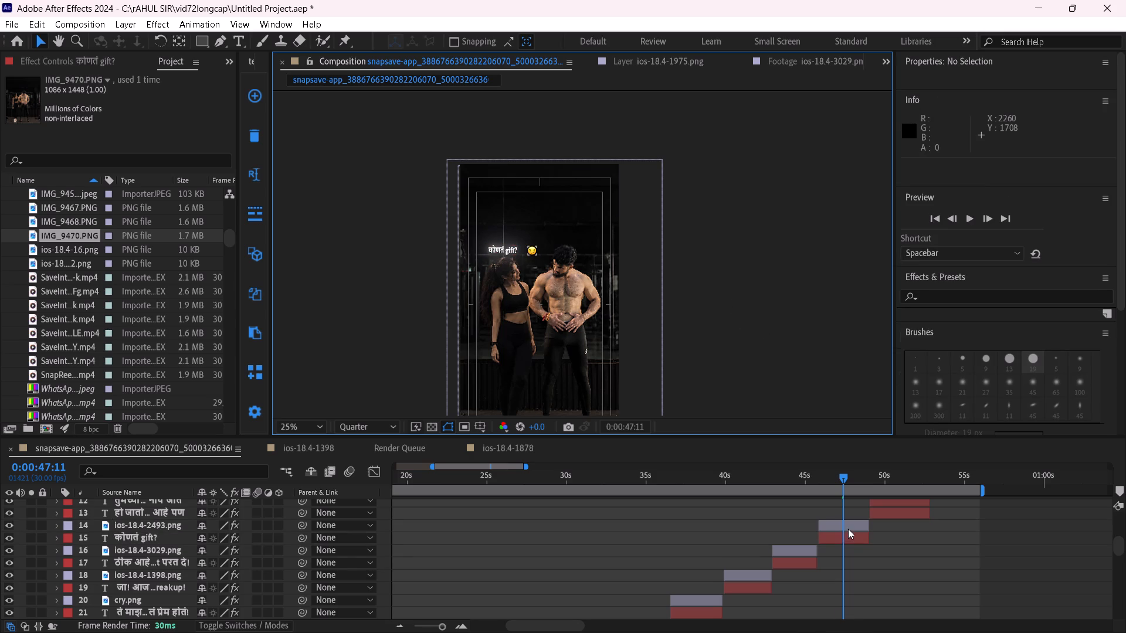
Shift the ios-18.4-2493.png emoji horizontally to about 434, 591 so it sits right beside the end of the "कोणतं gift?" caption.
left_click(849, 528)
left_click_drag(1020, 108, 978, 111)
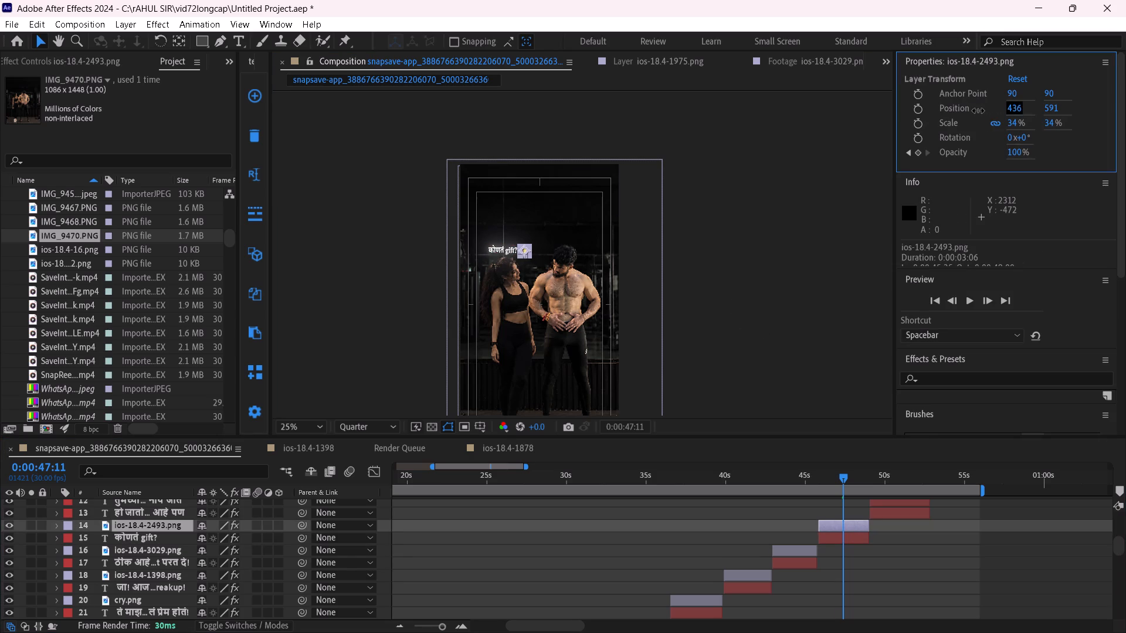
left_click_drag(978, 111, 968, 112)
left_click(772, 224)
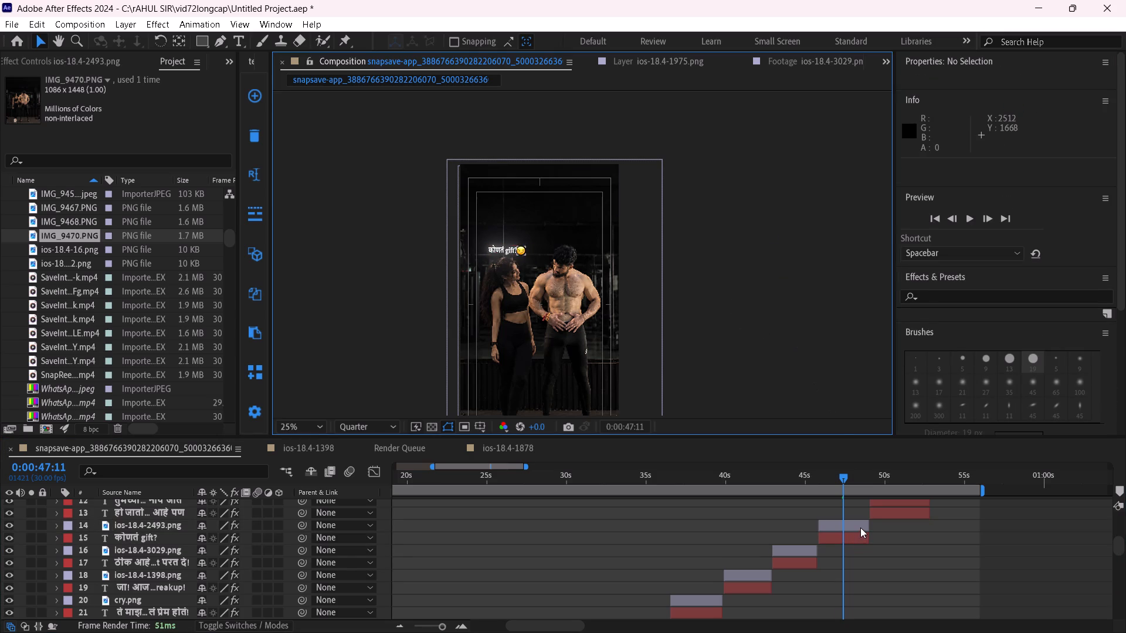
left_click(860, 527)
left_click(1019, 104)
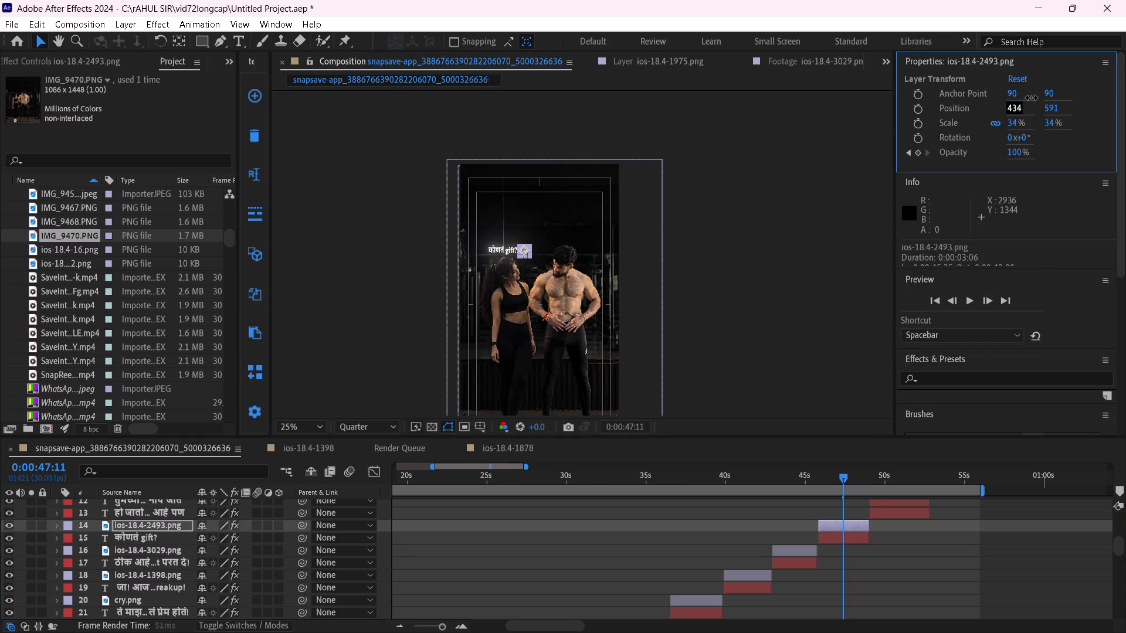
left_click(799, 223)
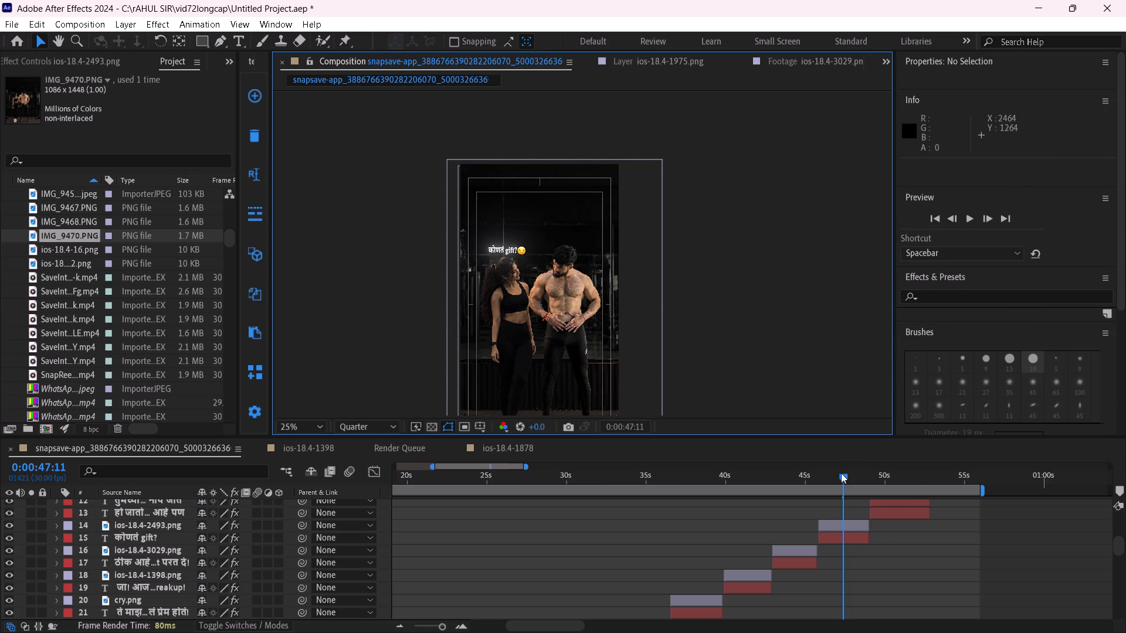
Advance the playhead from the "कोणतं gift?" caption to about 0:00:48:12, toward the next group of captions.
scroll(868, 560, "up", 1)
left_click_drag(839, 472, 865, 481)
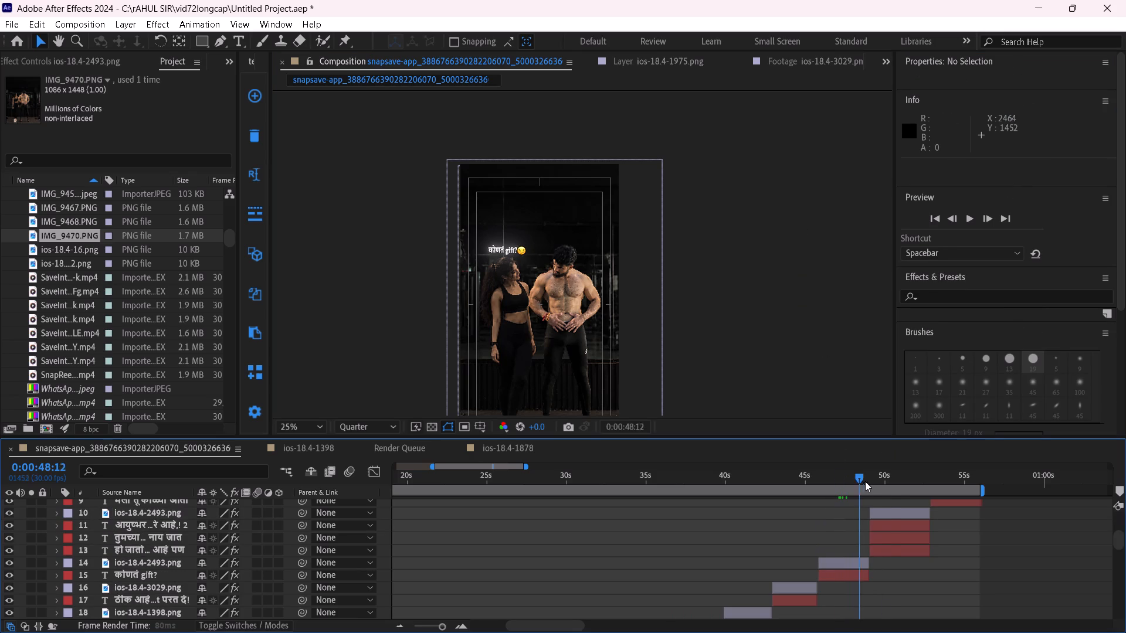
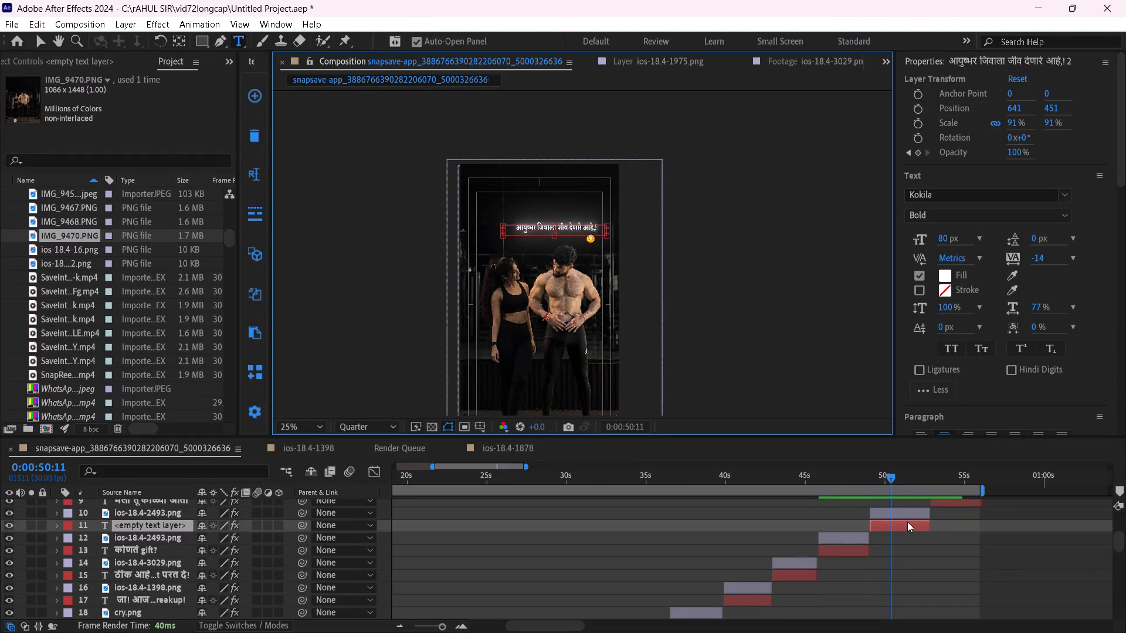
Fill the emptied caption layer 11 with the copied text "जो teddy bear दिला होता!".
key("ctrl+v")
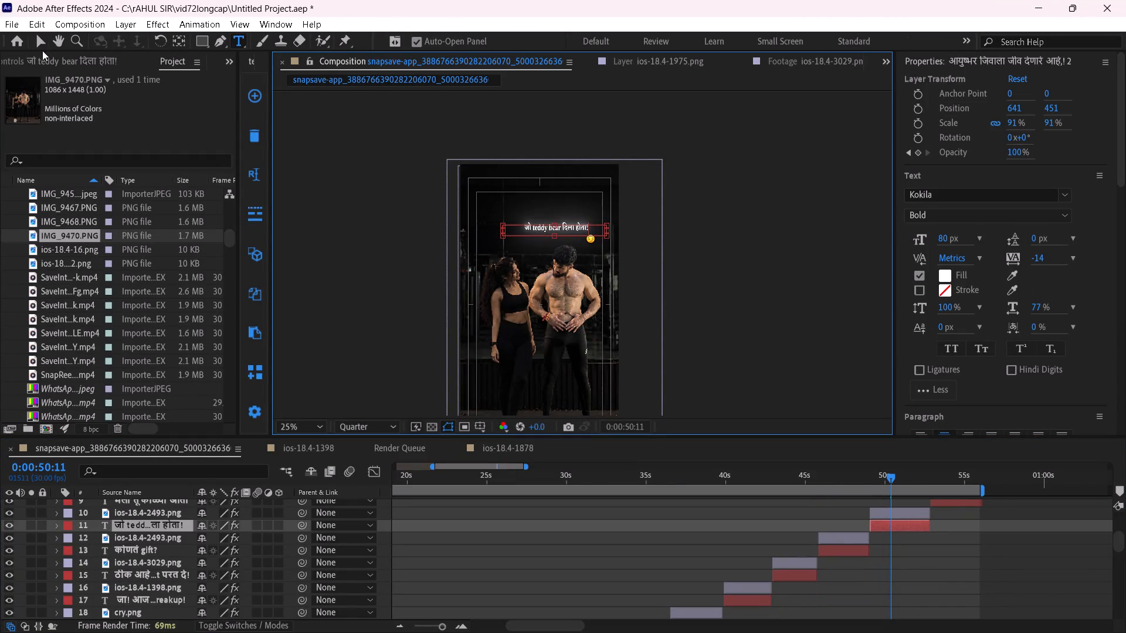
Move the "जो teddy bear दिला होता!" caption to about 621, 527, directly beside its emoji above the man's head.
left_click(31, 42)
left_click_drag(574, 222, 572, 227)
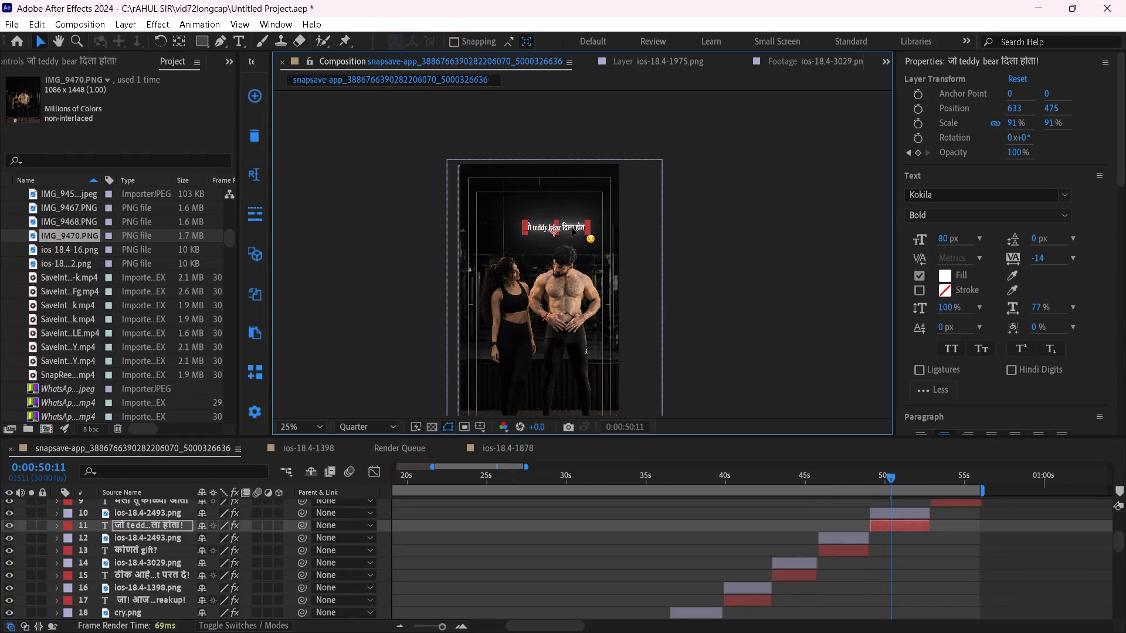
left_click_drag(572, 227, 571, 234)
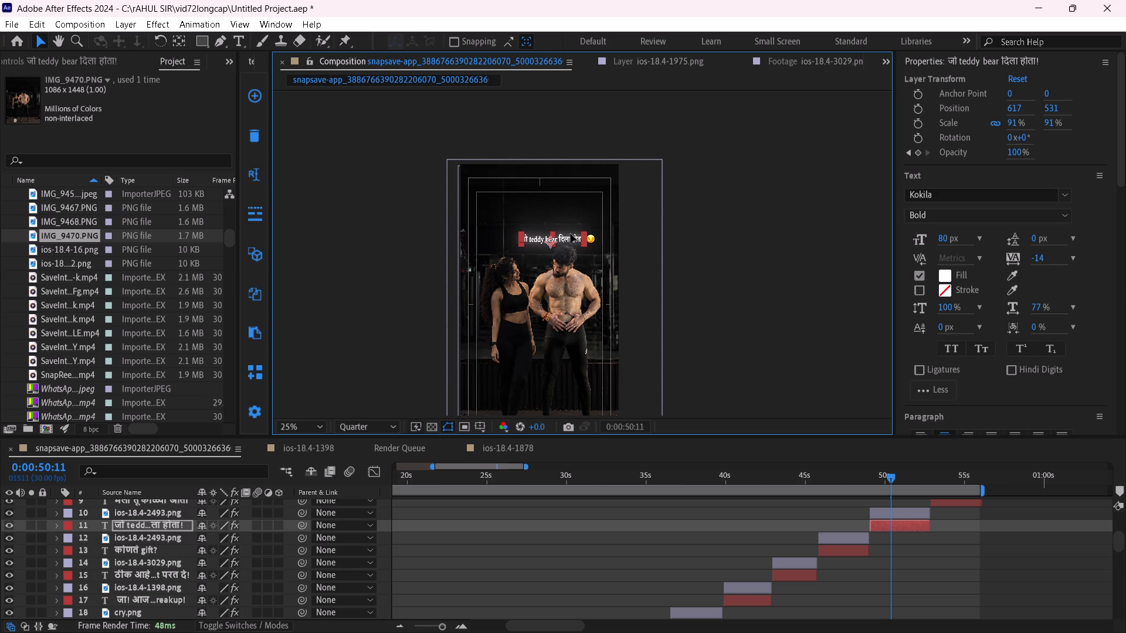
left_click_drag(571, 234, 568, 234)
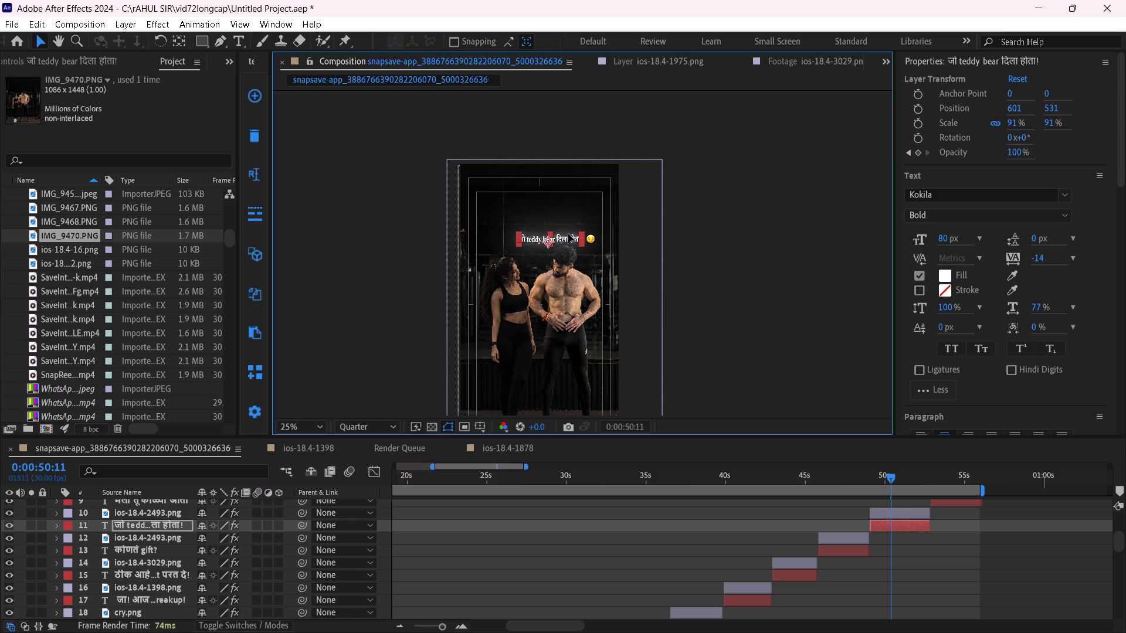
left_click_drag(568, 234, 571, 233)
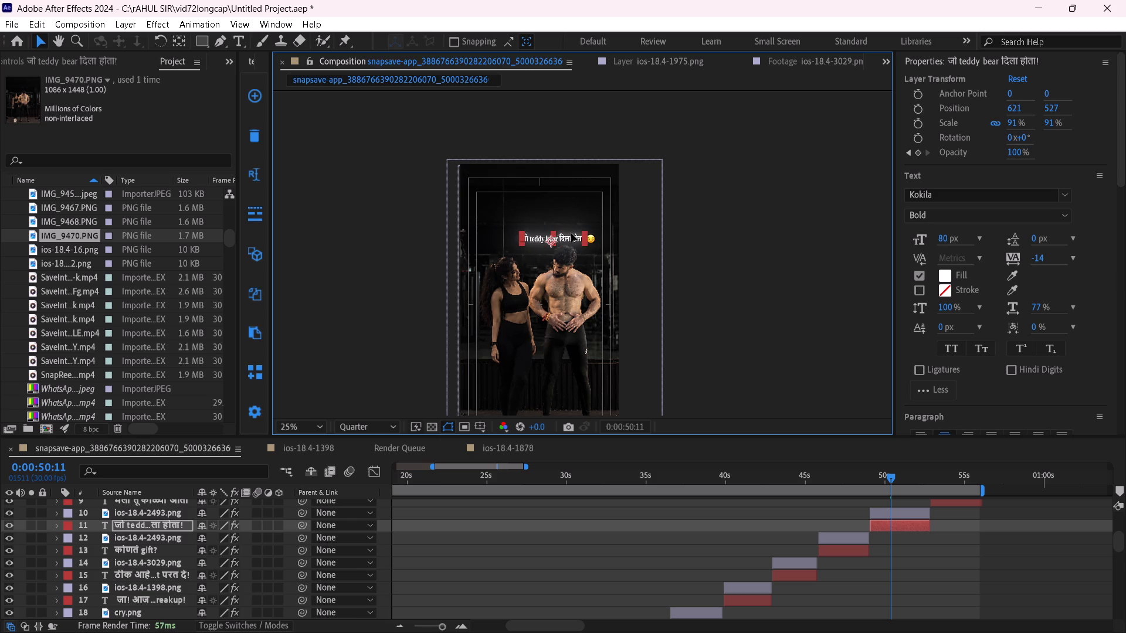
left_click(749, 270)
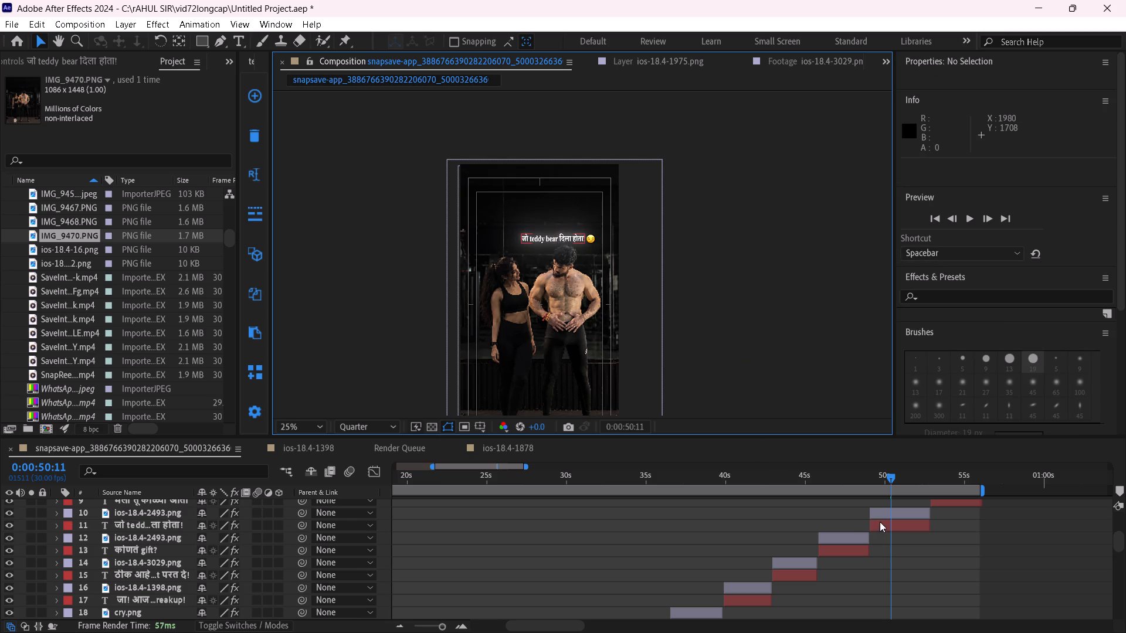
Trim the end of the "जो teddy bear दिला होता!" caption and its ios-18.4-2493.png emoji to a duration of about 0:00:03:09.
scroll(899, 593, "up", 1)
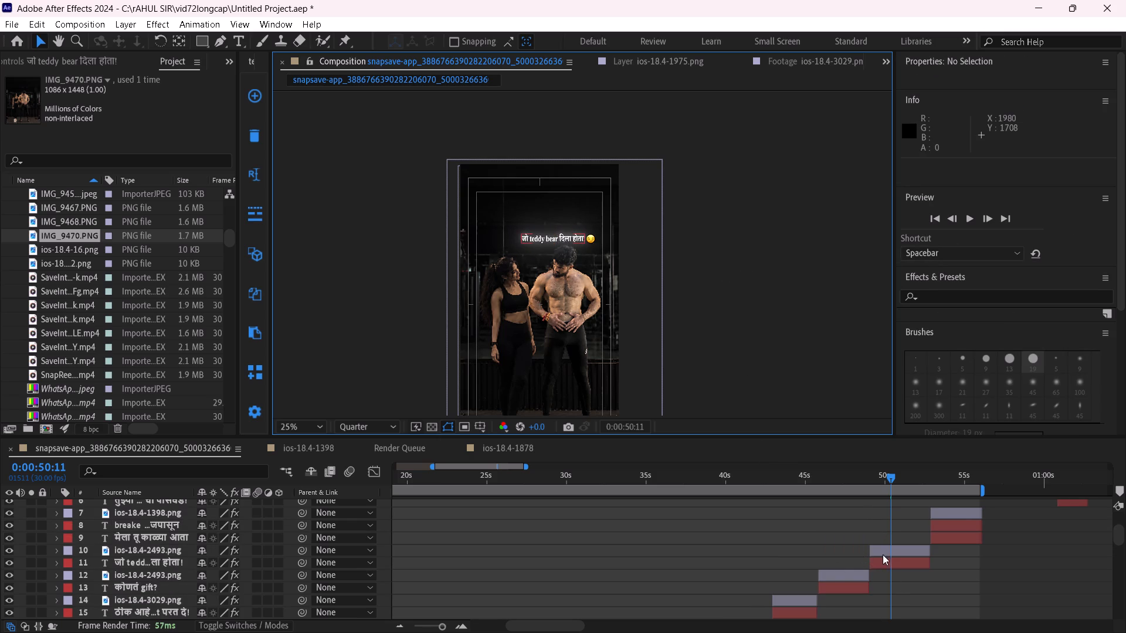
left_click(888, 552)
left_click(904, 565, "shift")
left_click_drag(929, 552, 921, 552)
left_click(901, 602)
Trim the end of the "कोणतं gift?" caption and its ios-18.4-2493.png emoji to a duration of about 0:00:02:04.
scroll(882, 593, "down", 1)
left_click_drag(844, 477, 839, 477)
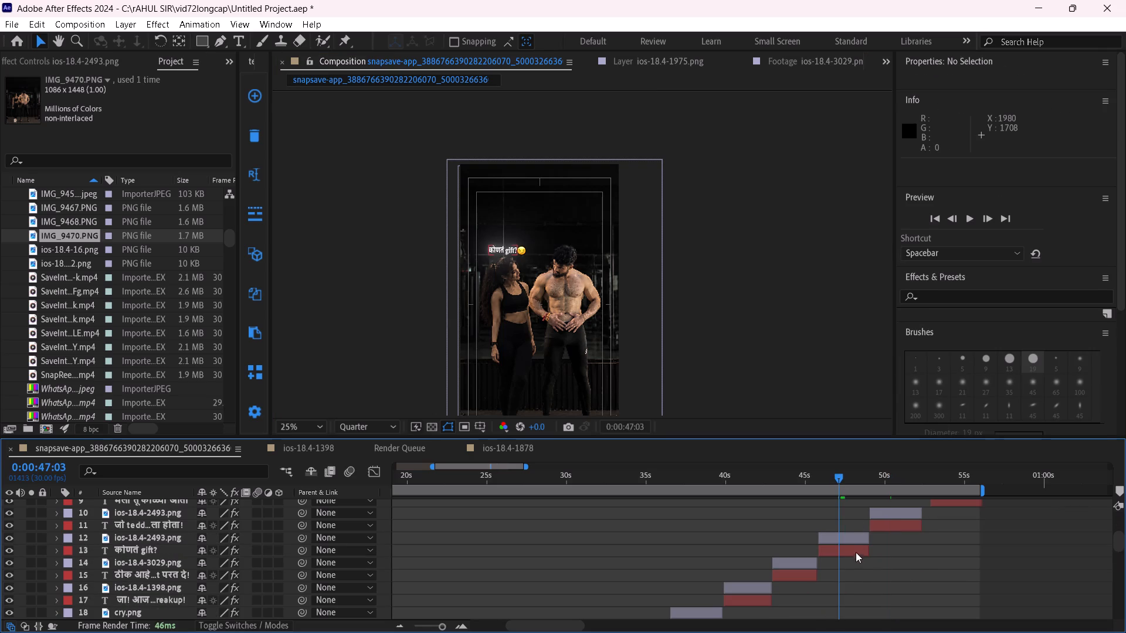
left_click(856, 542)
left_click(859, 555, "shift")
left_click_drag(870, 536, 853, 537)
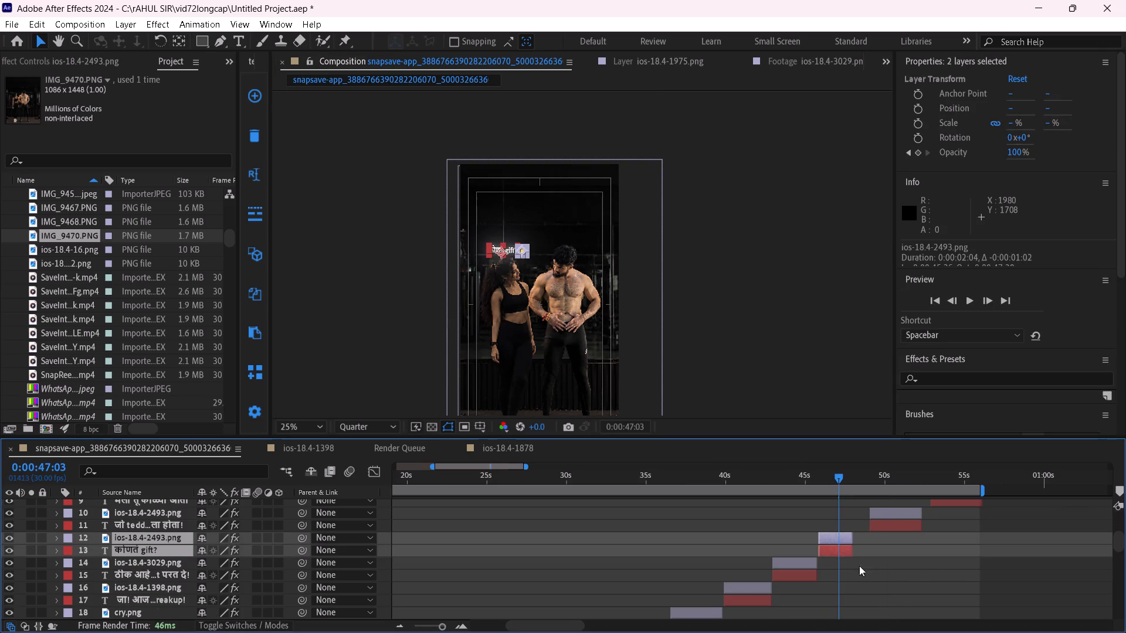
left_click(863, 574)
Trim the end of the "ठीक आहे, पण gift परत दे!" caption and its ios-18.4-3029.png emoji to a duration of about 0:00:02:12.
left_click_drag(818, 475, 800, 480)
left_click(808, 567)
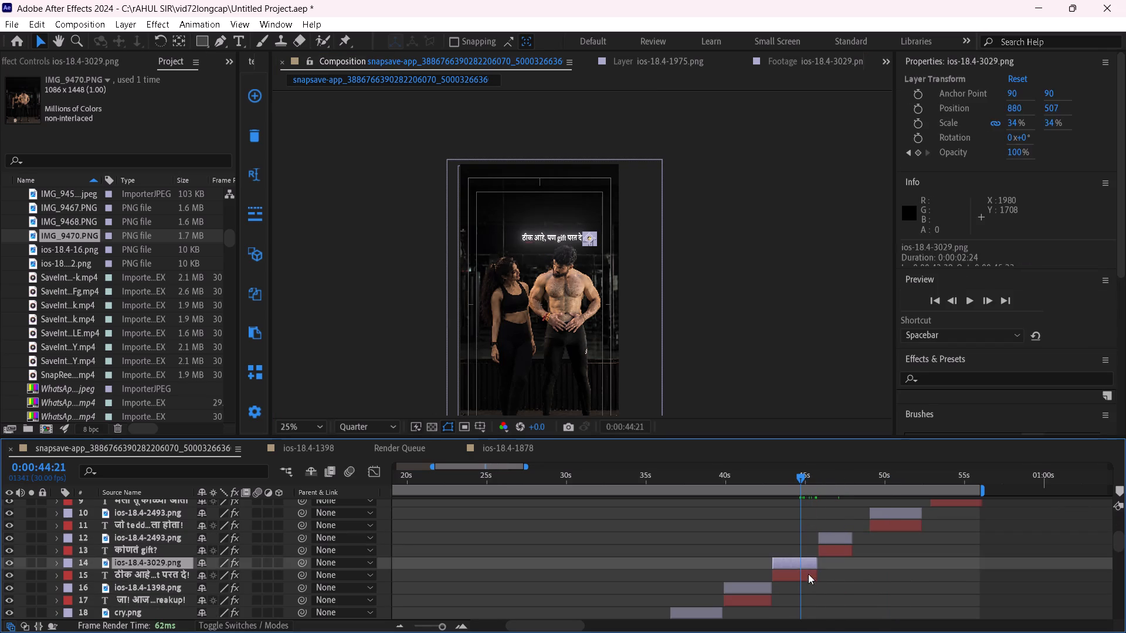
left_click(808, 576, "shift")
left_click_drag(822, 557, 816, 559)
left_click(820, 590)
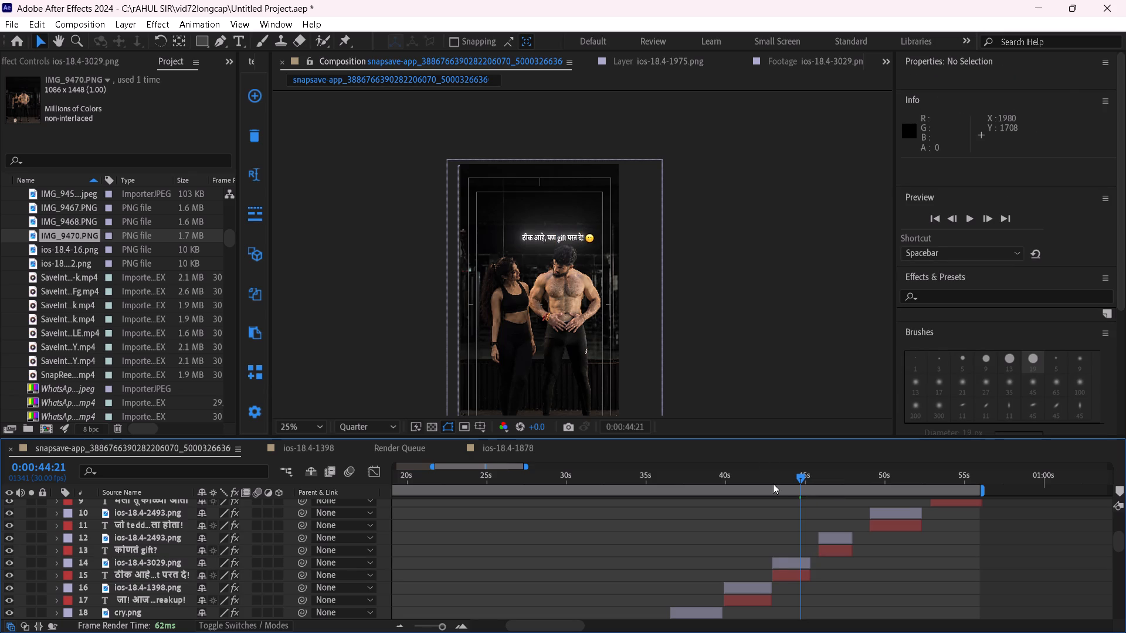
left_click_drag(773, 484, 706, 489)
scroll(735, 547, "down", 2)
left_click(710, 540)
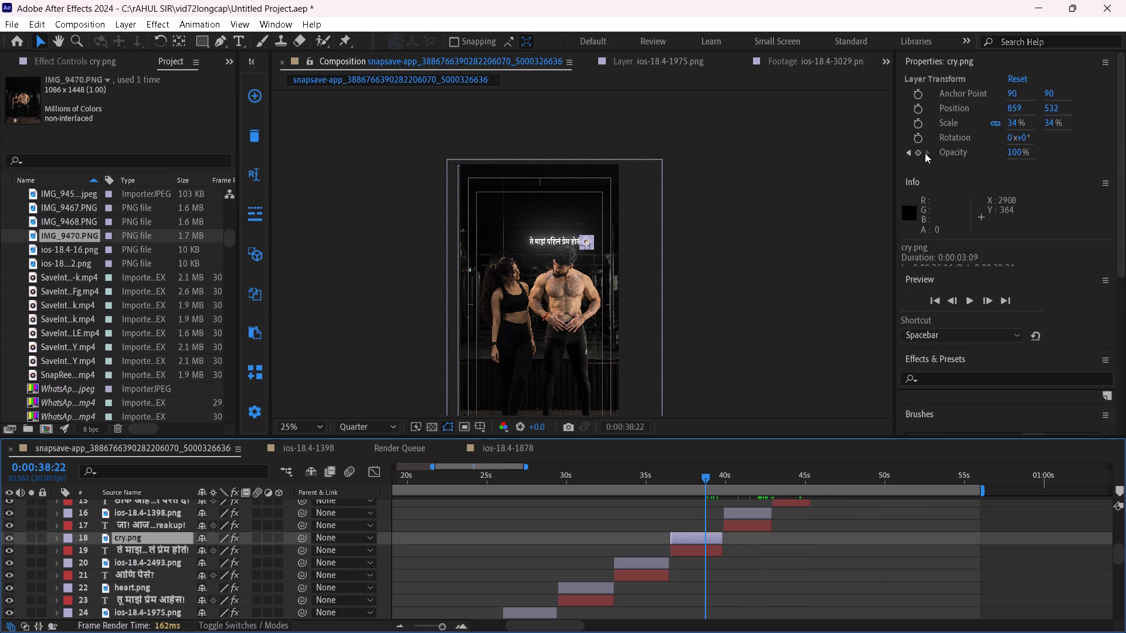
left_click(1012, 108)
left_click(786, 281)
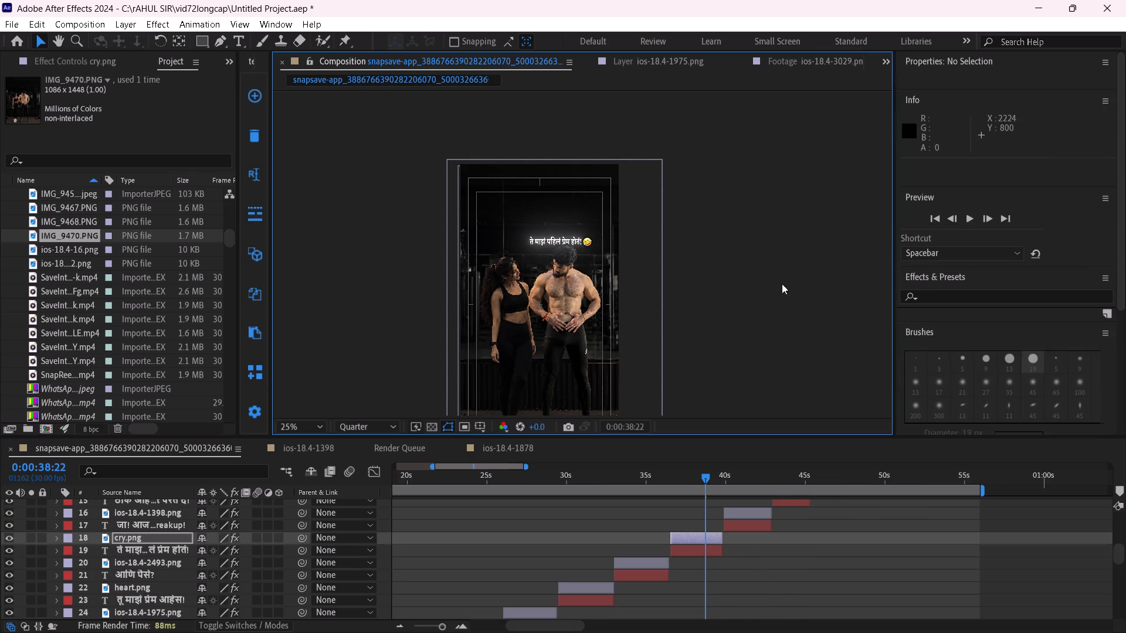
Trim the end of the "आणि पैसे?" caption and its ios-18.4-2493.png emoji to about 0:00:35:01.
left_click_drag(666, 479, 660, 479)
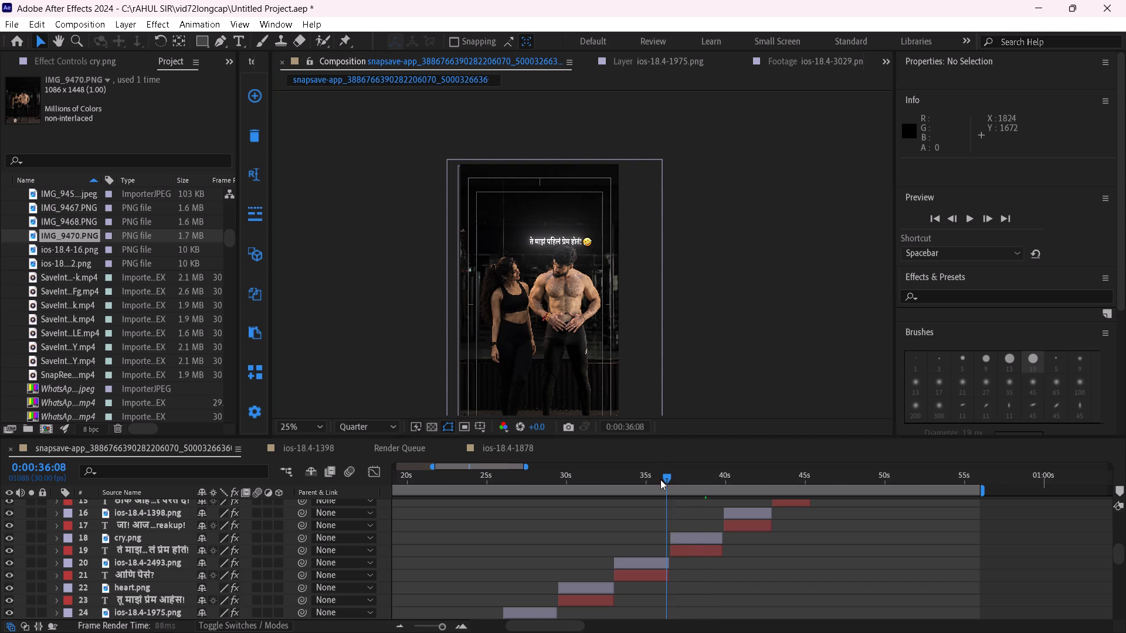
left_click_drag(660, 479, 646, 482)
left_click(657, 561)
left_click(663, 578, "shift")
left_click_drag(666, 564, 643, 561)
left_click(658, 588)
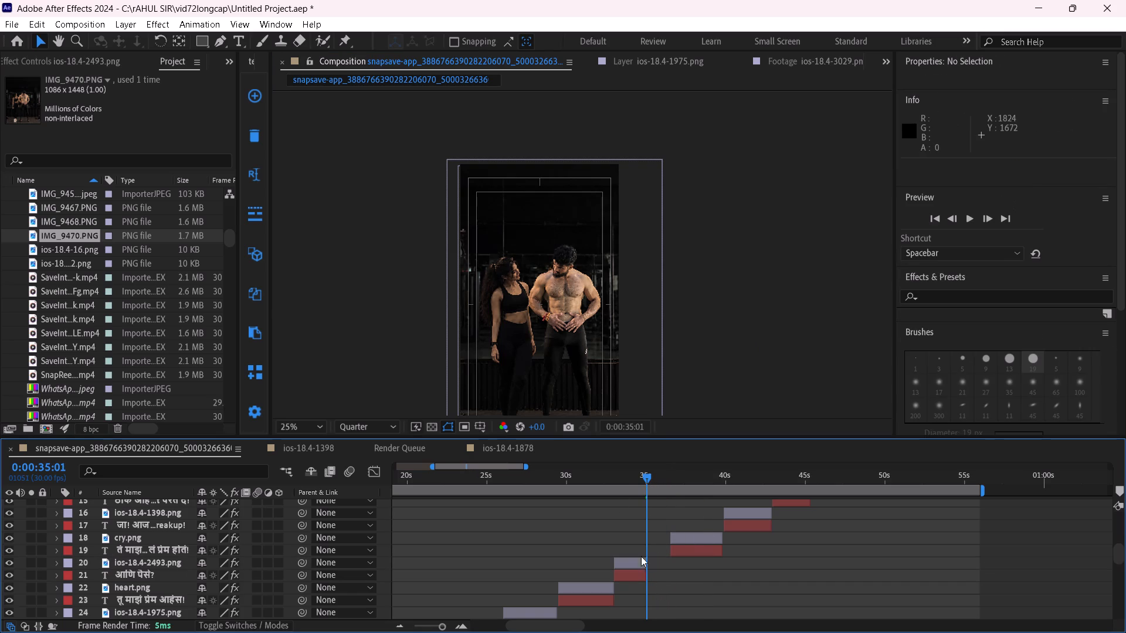
Trim the end of the "तू माझं प्रेम आहेस!" caption and its heart.png to a duration just under 3 seconds.
left_click_drag(622, 478, 599, 486)
scroll(613, 547, "down", 1)
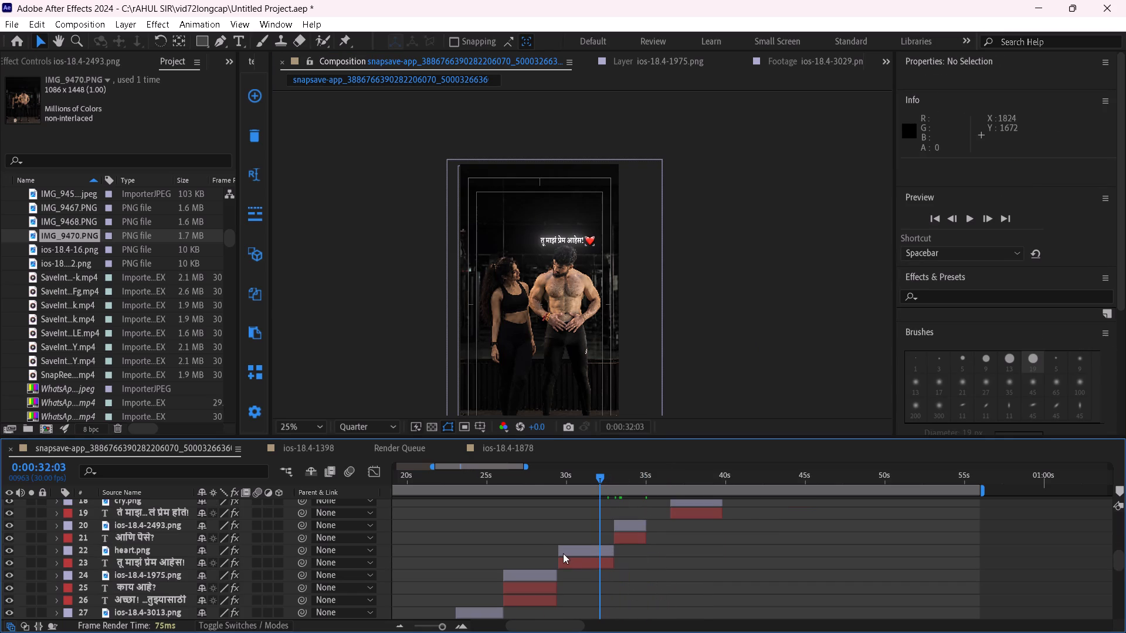
left_click(567, 553)
left_click(586, 570, "shift")
key("ctrl+z")
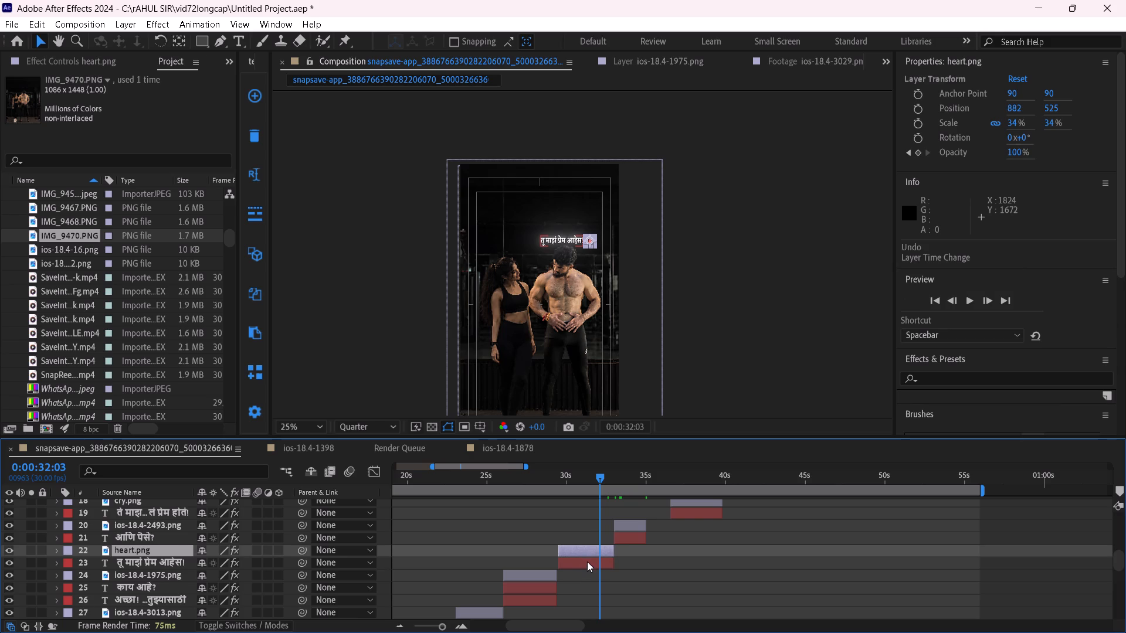
left_click(589, 560)
left_click(595, 551, "ctrl")
left_click_drag(615, 552, 607, 552)
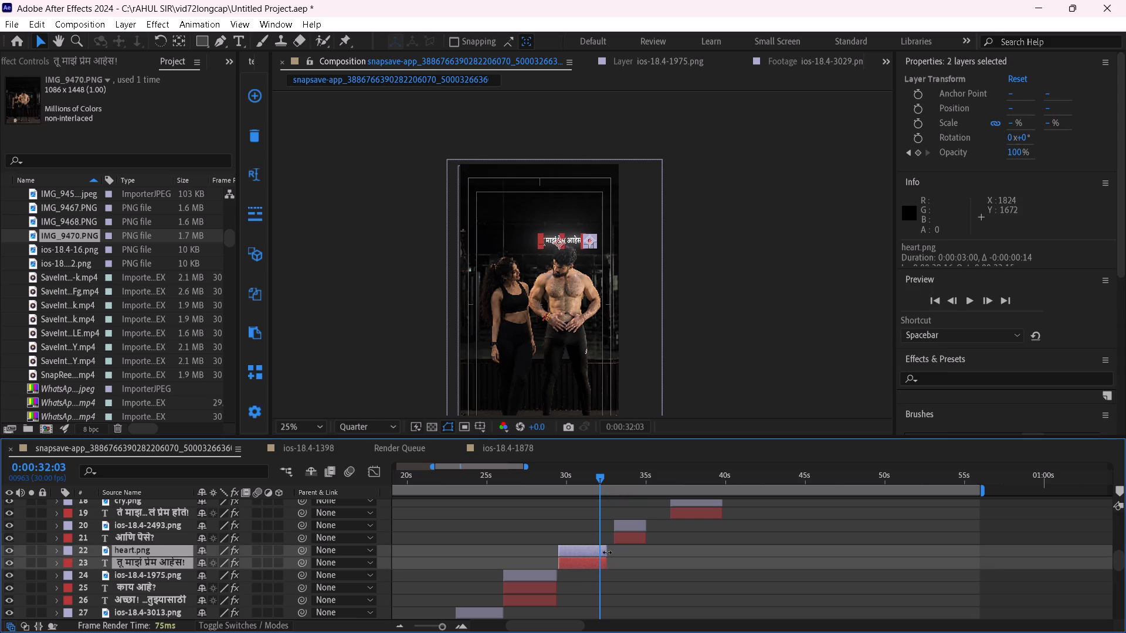
left_click_drag(607, 552, 605, 553)
Shift the "आणि पैसे?" caption and its emoji earlier so they start right where the heart.png caption pair ends.
left_click(632, 527)
left_click(630, 540, "shift")
left_click_drag(632, 527, 625, 528)
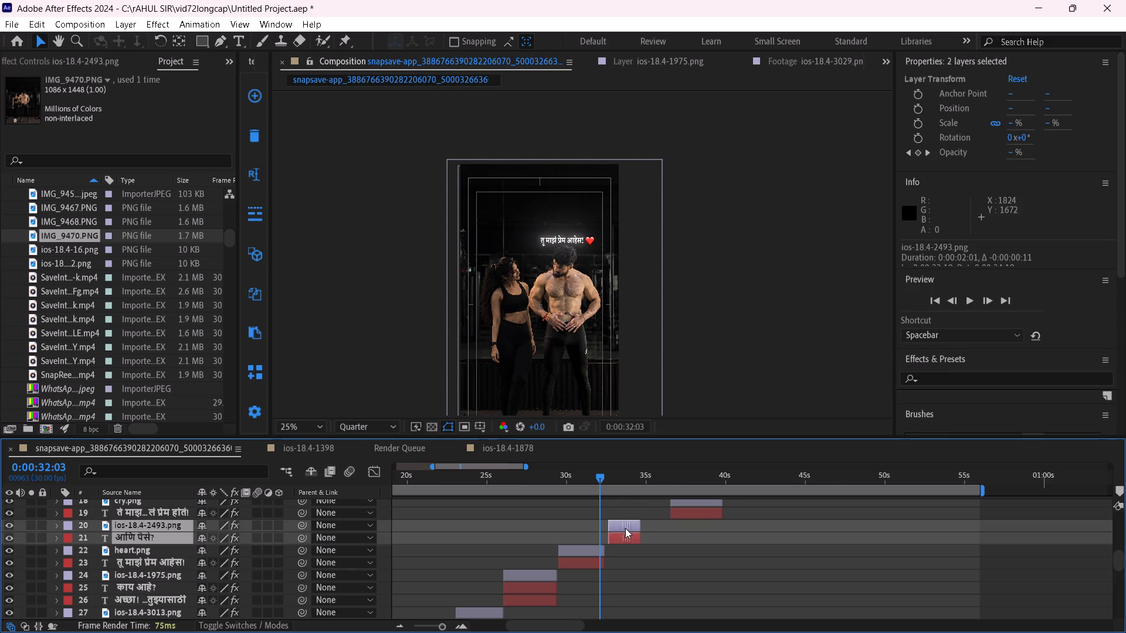
left_click_drag(625, 528, 623, 528)
left_click(657, 566)
Shift the "ते माझं पहिलं प्रेम होतं!" caption and cry.png about 2 seconds earlier, to start where the "आणि पैसे?" pair ends.
scroll(657, 567, "up", 1)
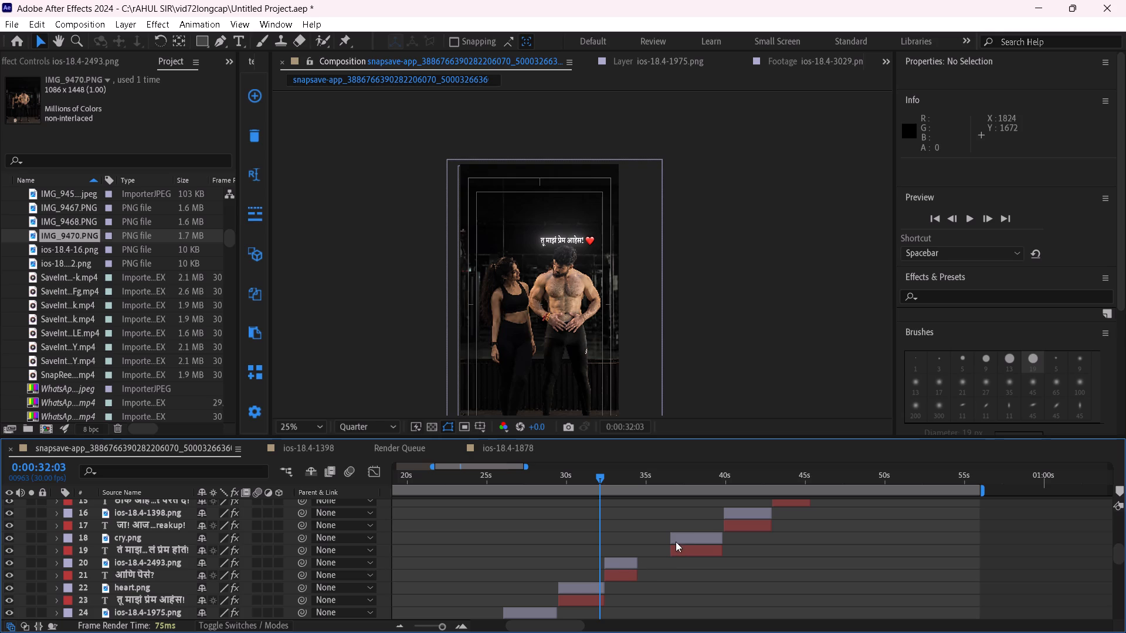
left_click(686, 539)
left_click(691, 548, "shift")
left_click_drag(693, 541, 663, 547)
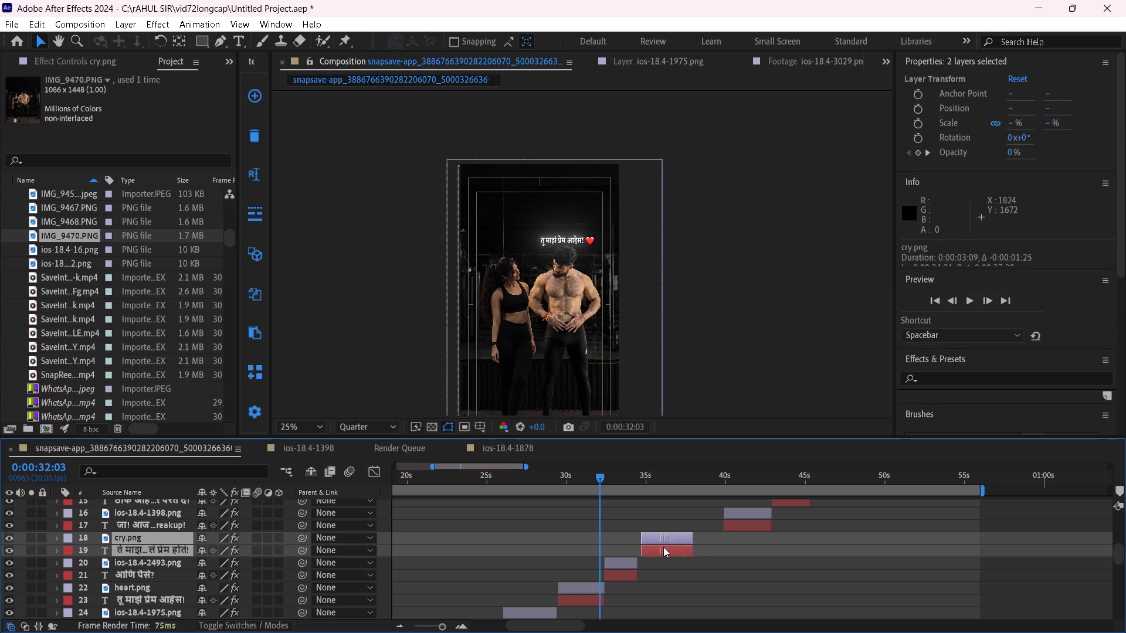
left_click_drag(663, 547, 660, 550)
left_click_drag(645, 473, 659, 475)
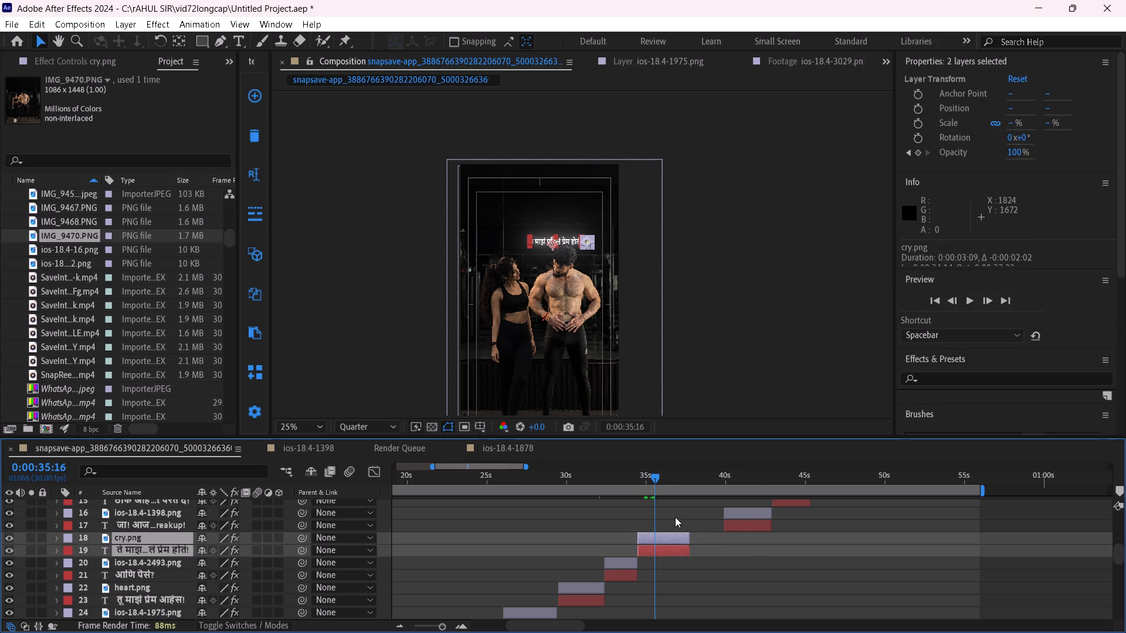
left_click_drag(628, 479, 654, 484)
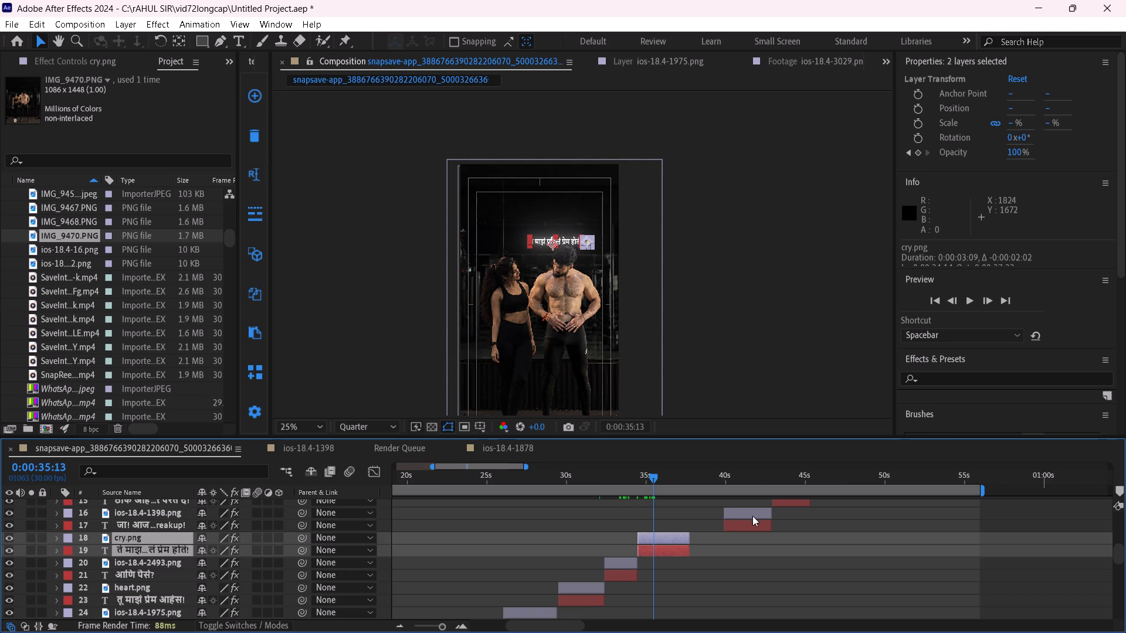
Shift the "जा! आज…" breakup caption and its ios-18.4-1398.png emoji about 2 seconds earlier, to start where the cry.png pair ends.
left_click(752, 516)
left_click(749, 532, "shift")
left_click(749, 523, "shift")
left_click_drag(749, 517, 714, 525)
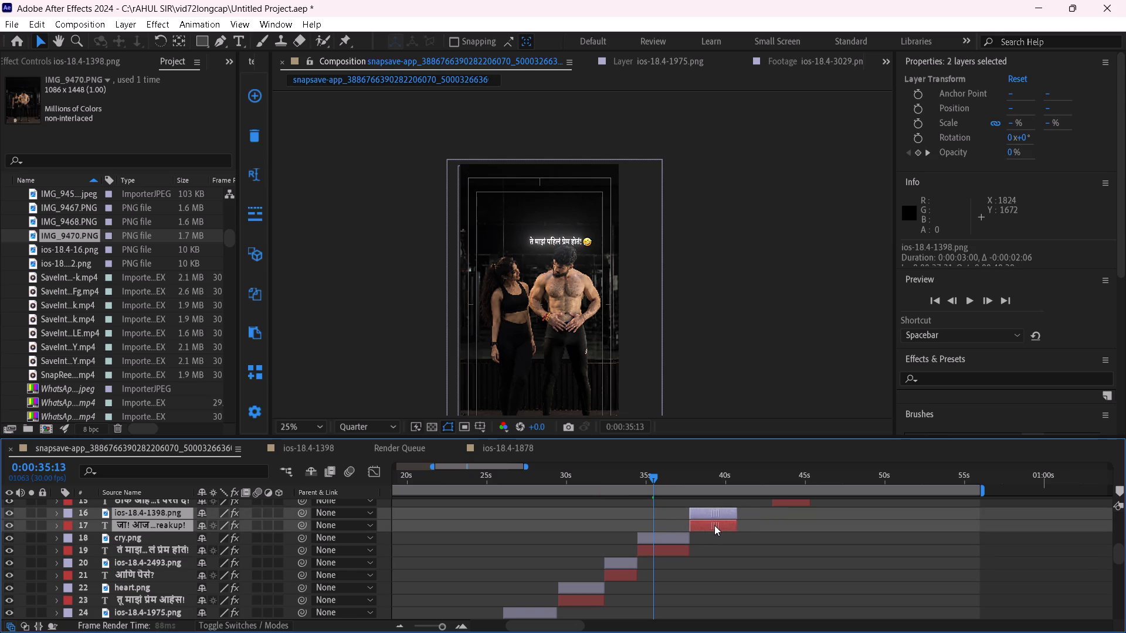
left_click_drag(714, 525, 715, 525)
Shift the "ठीक आहे, पण gift परत दे!" caption and its ios-18.4-3029.png emoji earlier, to start where the "जा! आज…" pair ends.
scroll(731, 554, "up", 2)
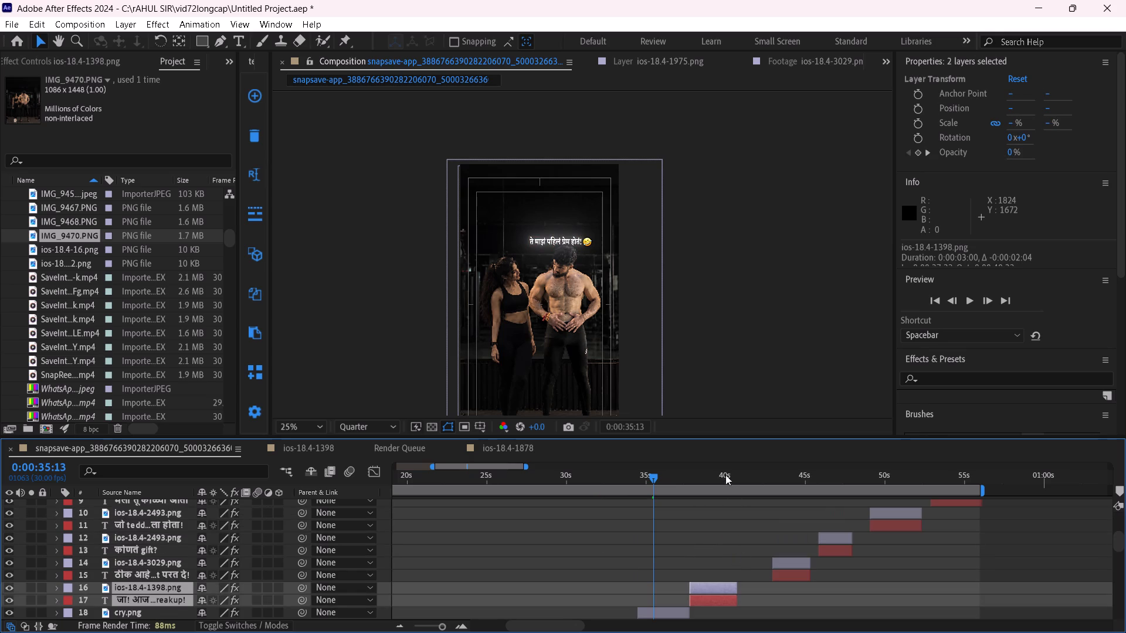
left_click_drag(726, 474, 785, 509)
left_click(797, 571)
left_click(797, 565, "shift")
left_click_drag(793, 563, 777, 564)
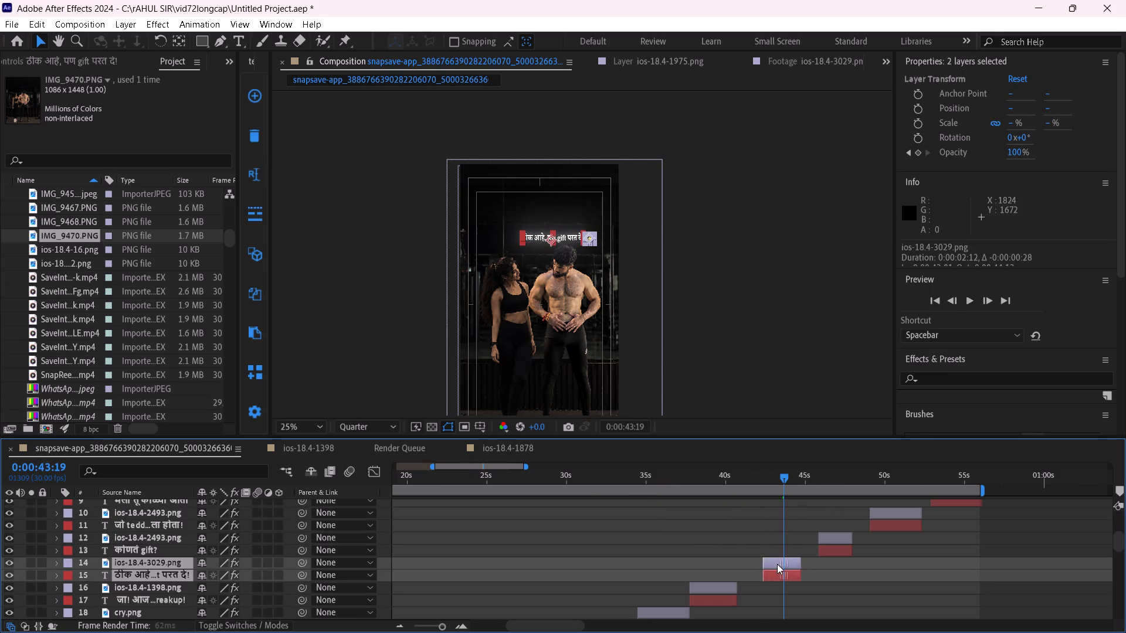
left_click_drag(777, 564, 759, 564)
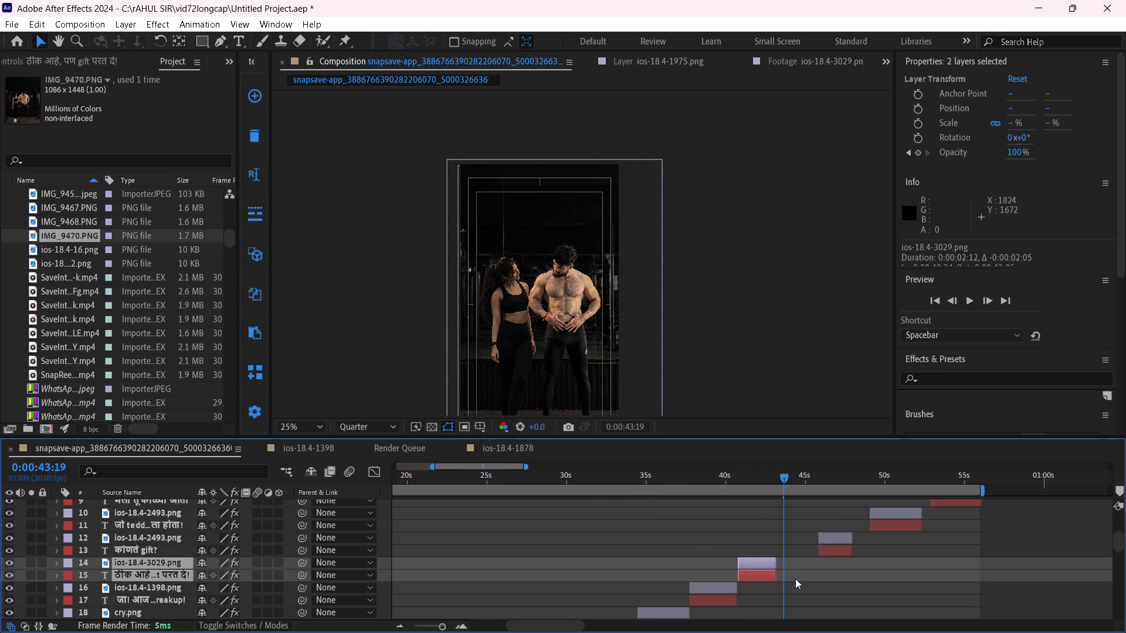
left_click(755, 560)
left_click(835, 607)
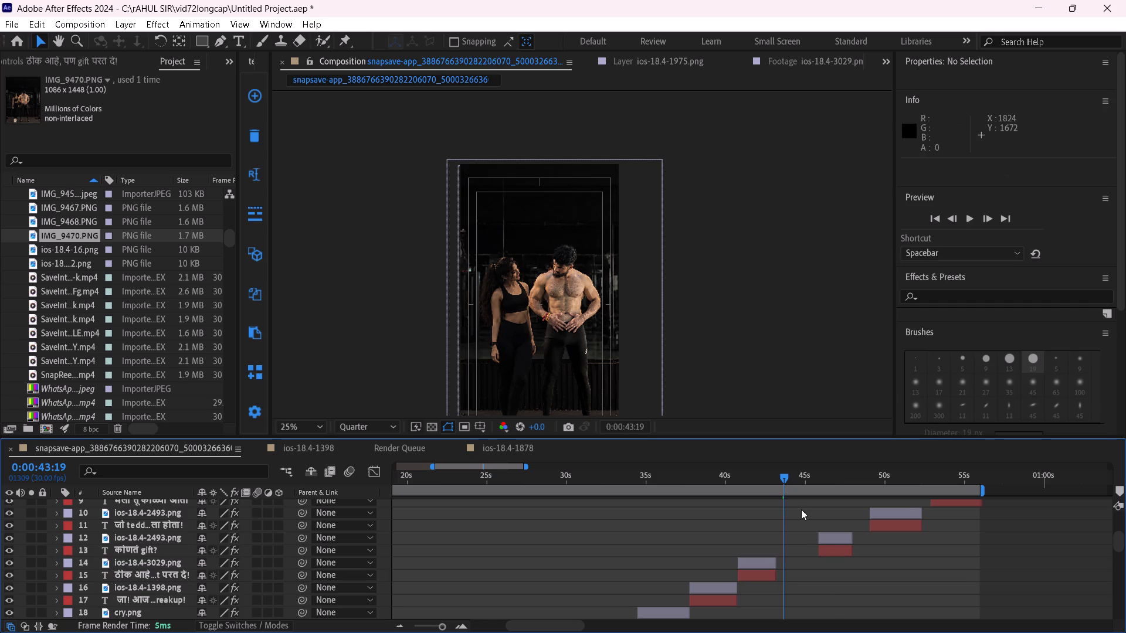
Shift the "कोणतं gift?" caption and its ios-18.4-2493.png emoji earlier, to start where the "ठीक आहे, पण gift परत दे!" pair ends.
left_click_drag(789, 478, 827, 501)
left_click(836, 543, "shift")
left_click(836, 546, "shift")
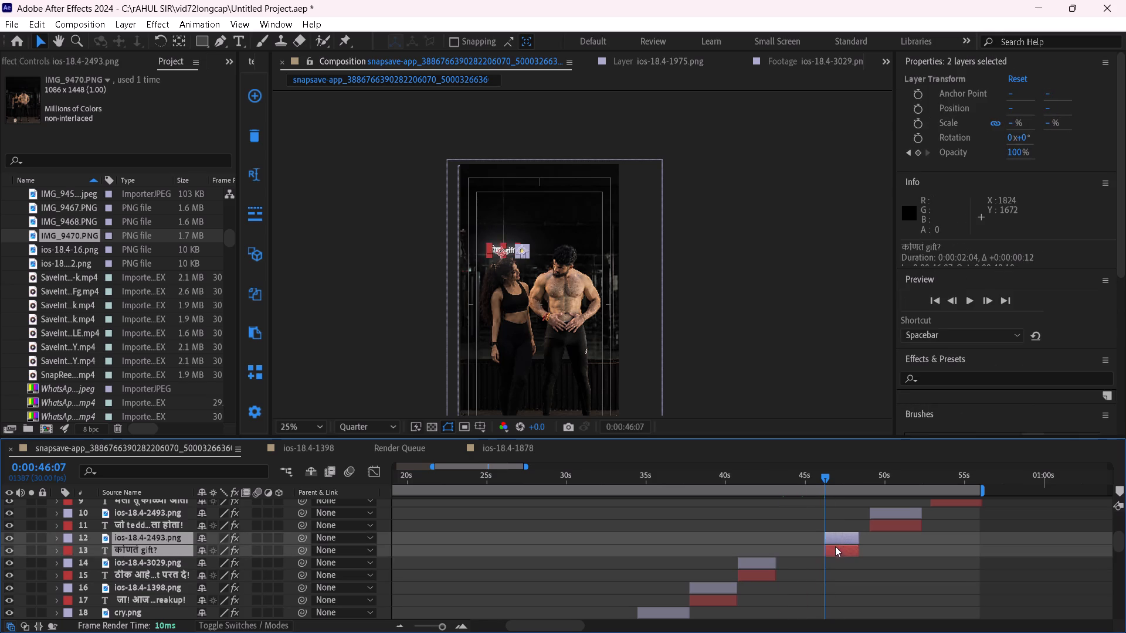
left_click_drag(833, 542, 785, 549)
left_click(803, 574)
Shift the "जो teddy bear दिला होता!" caption and its emoji about 3:20 earlier, to start where the "कोणतं gift?" pair ends.
left_click_drag(834, 480, 847, 485)
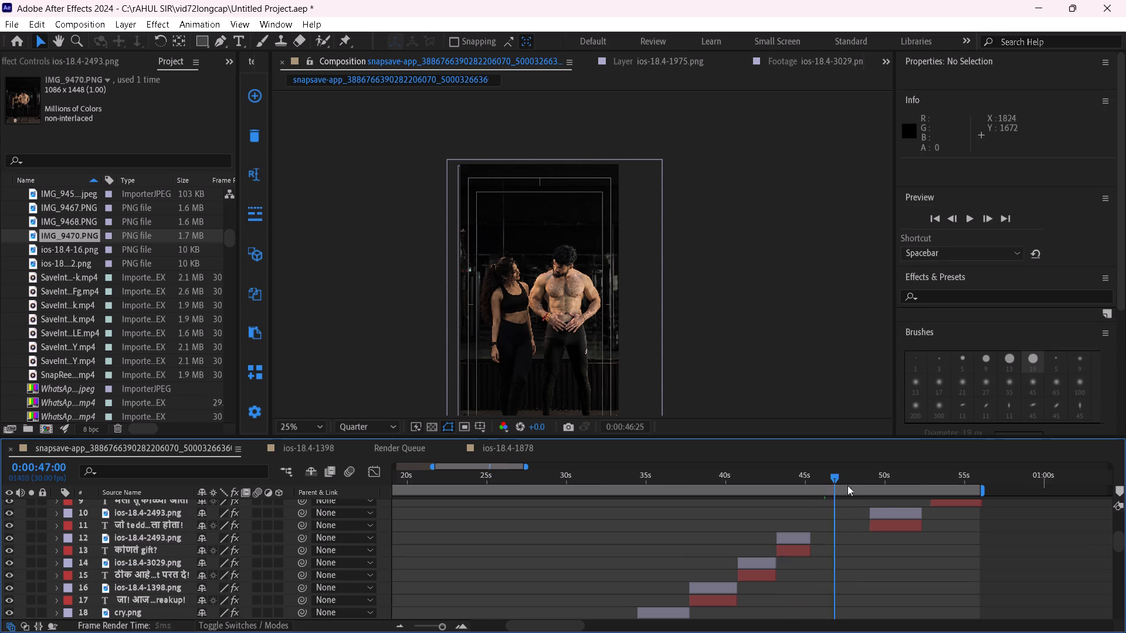
left_click_drag(847, 485, 879, 513)
scroll(879, 538, "up", 1)
left_click(911, 564)
left_click(908, 551, "shift")
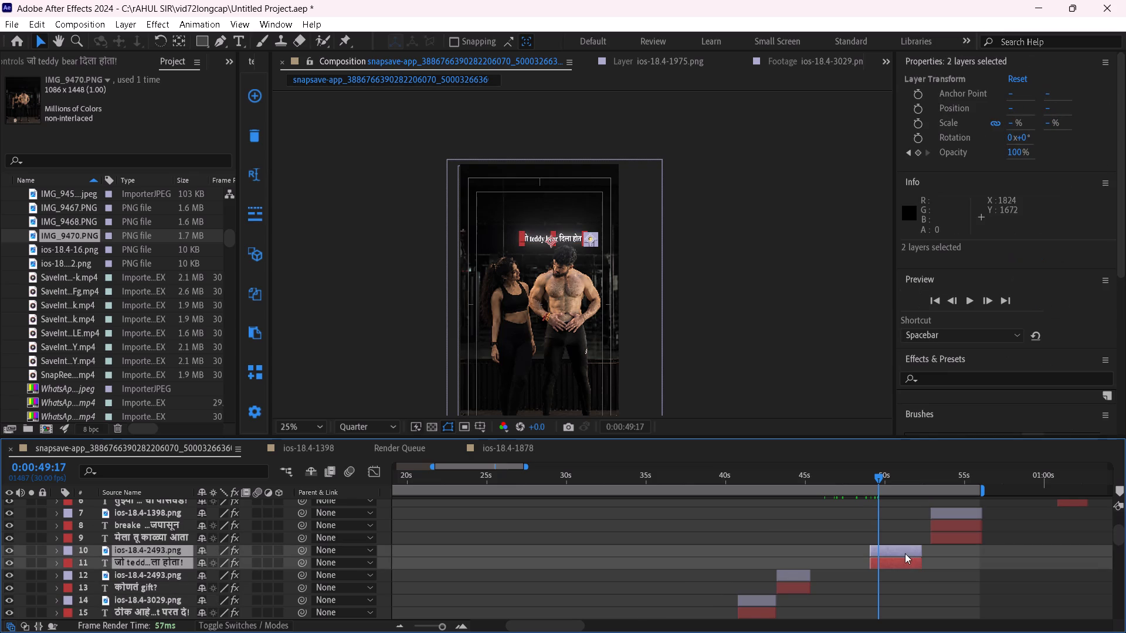
left_click_drag(905, 552, 850, 561)
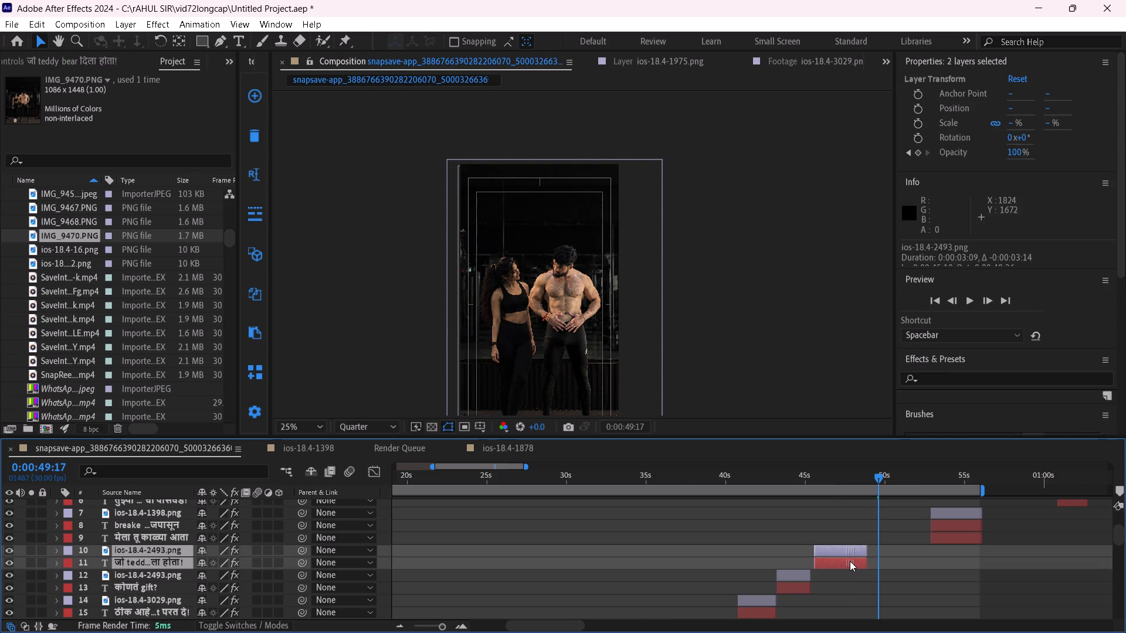
left_click_drag(850, 561, 846, 563)
Trim the end of the "जो teddy bear दिला होता!" caption and its emoji to a duration of about 0:00:02:20.
left_click_drag(866, 556, 864, 557)
left_click_drag(864, 557, 856, 558)
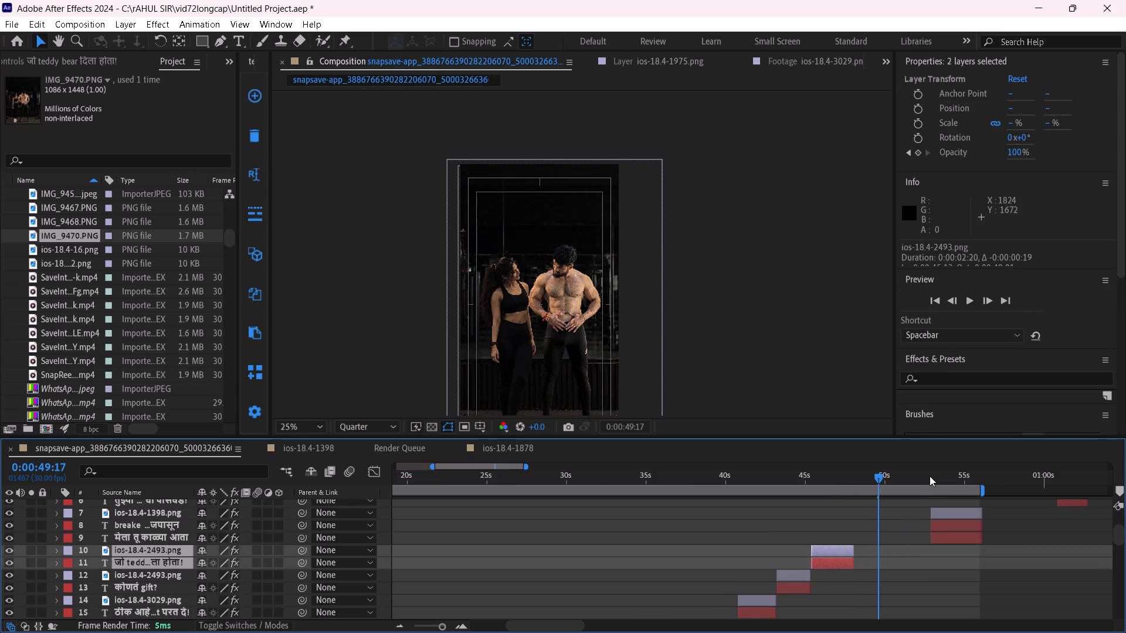
Shift the two-line "break up आजपासून" captions and their ios-18.4-1398.png emoji about 4:24 earlier, to start where the teddy bear pair ends.
left_click_drag(930, 476, 953, 482)
left_click(952, 508)
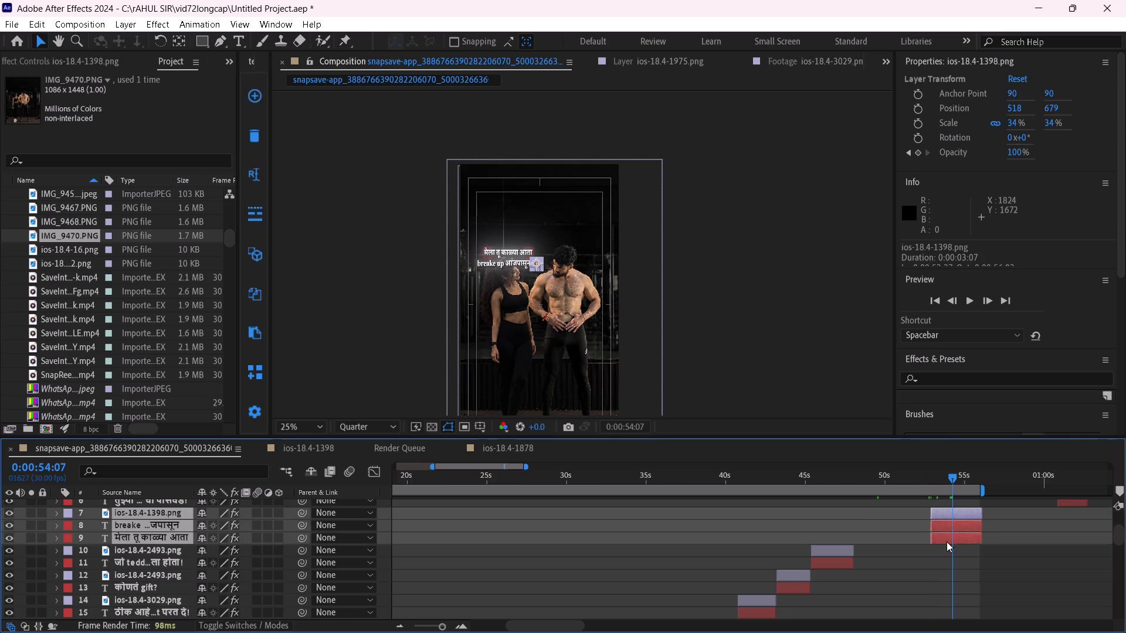
left_click(947, 542, "shift")
left_click_drag(952, 527, 876, 546)
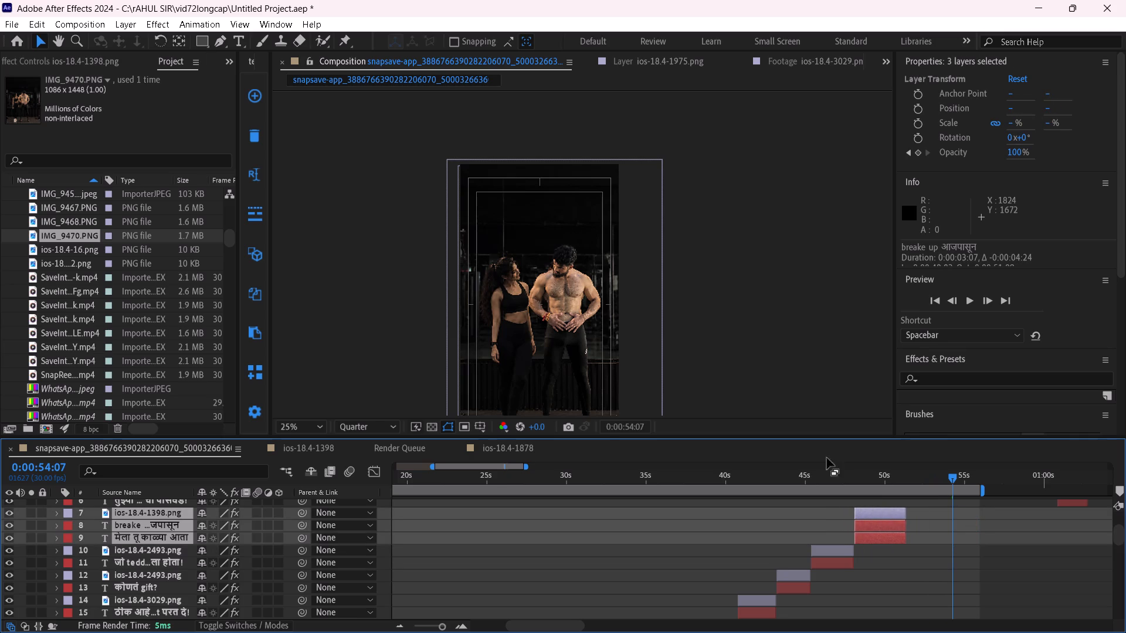
Scrub the playhead across the retimed captions from the "कोणतं gift?" caption to the teddy bear caption to check their sequence.
left_click_drag(830, 477, 799, 489)
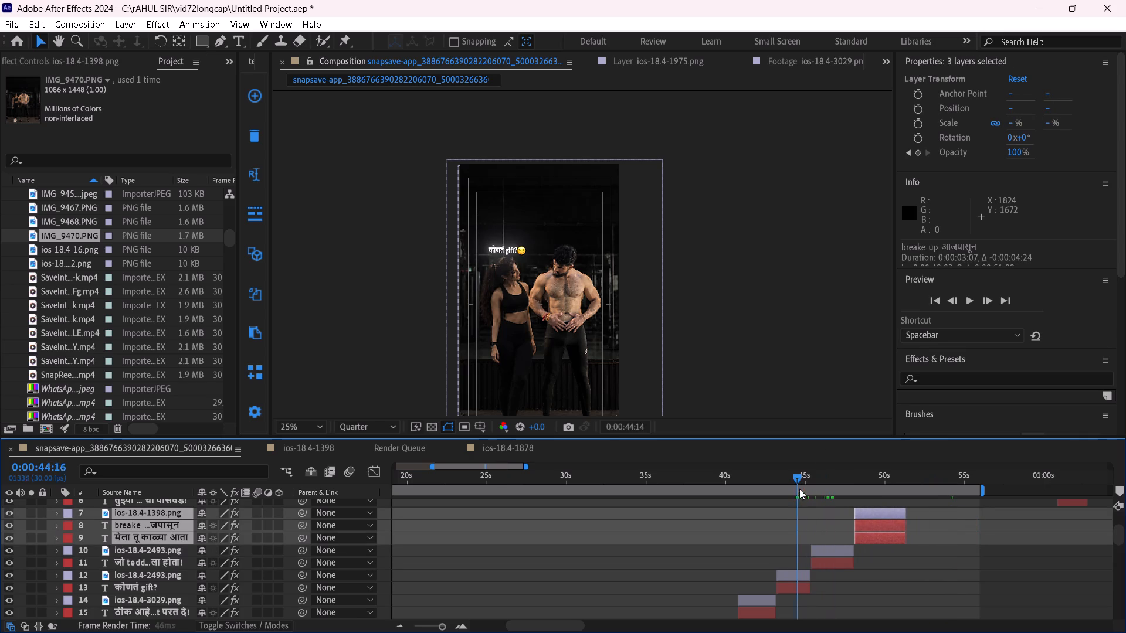
left_click_drag(799, 489, 839, 482)
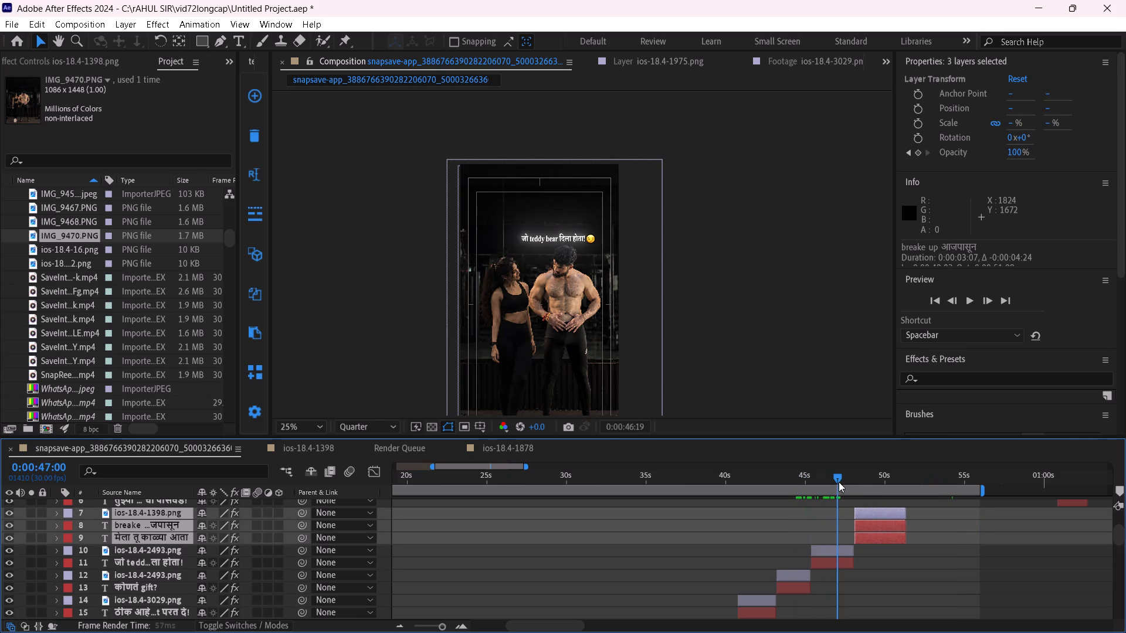
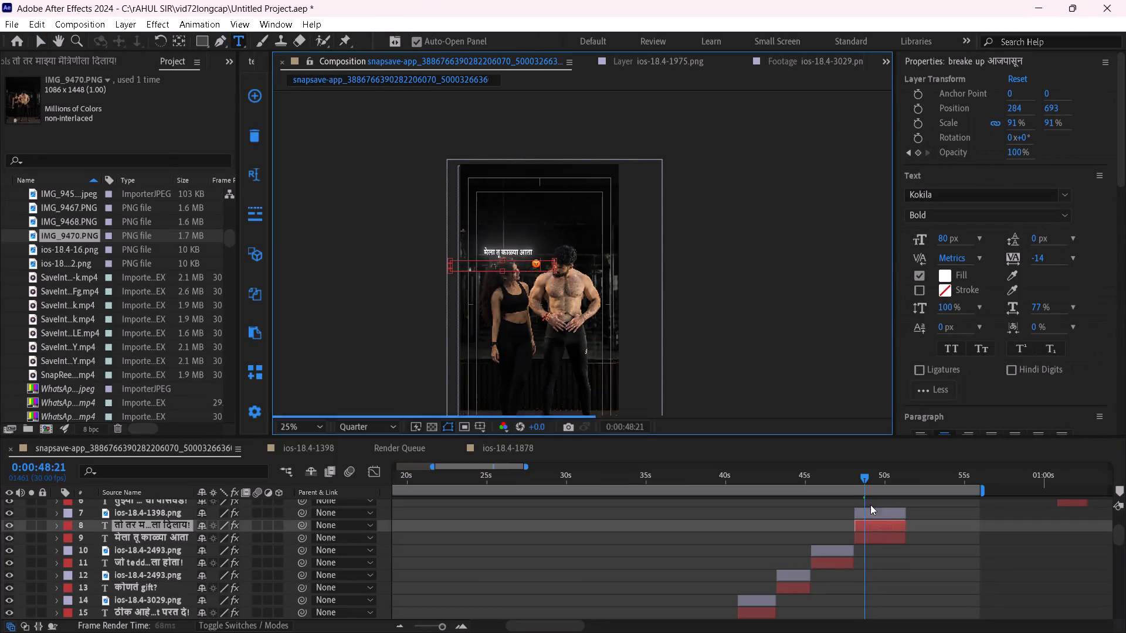
Delete the "मेला तू काळ्या आता" caption layer, leaving only the edited "तो तर माझ्या मैत्रिणीला दिलाय!" line.
left_click(38, 43)
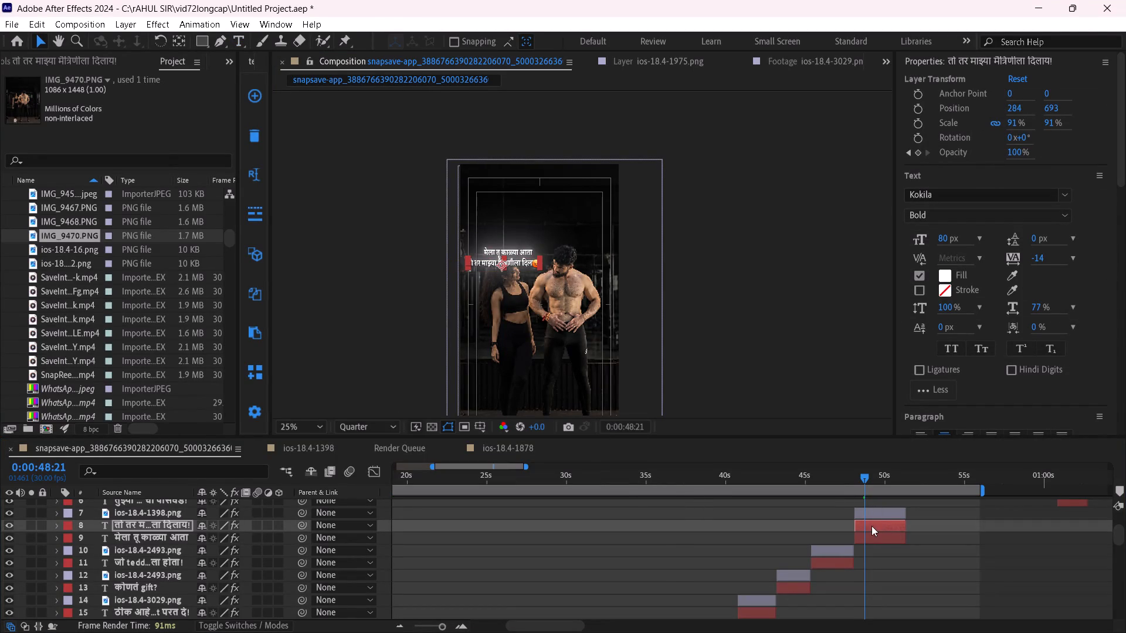
left_click(877, 537)
key("BackSpace")
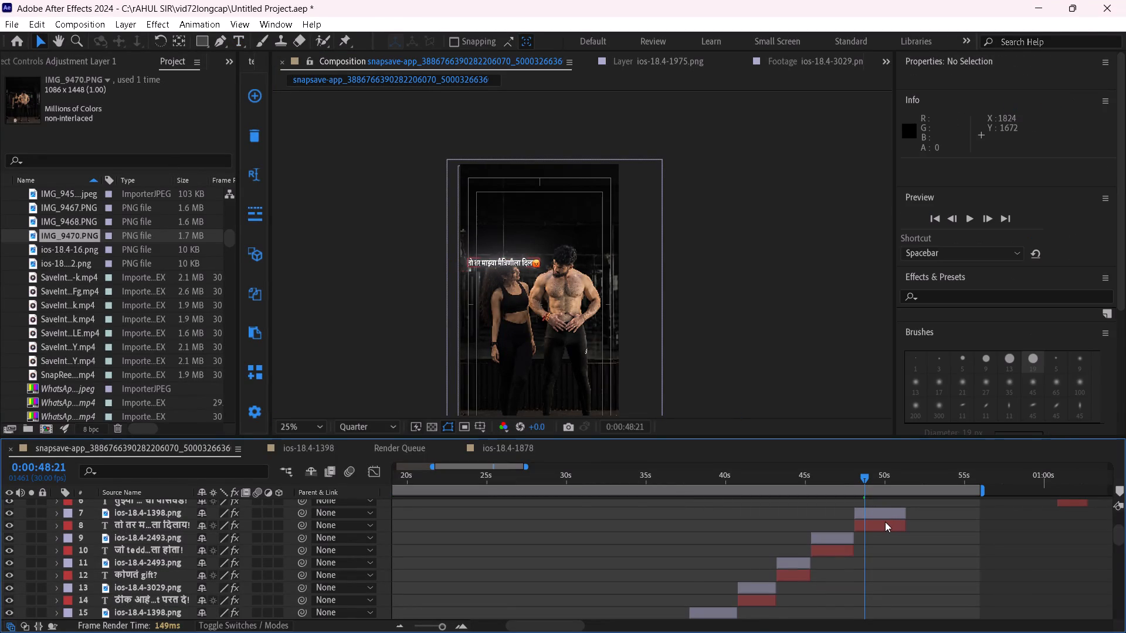
Move the "तो तर माझ्या मैत्रिणीला दिलाय!" caption and its ios-18.4-1398.png emoji up and slightly right, above the woman's head.
left_click(885, 522)
left_click(883, 515, "ctrl")
left_click_drag(514, 263, 515, 257)
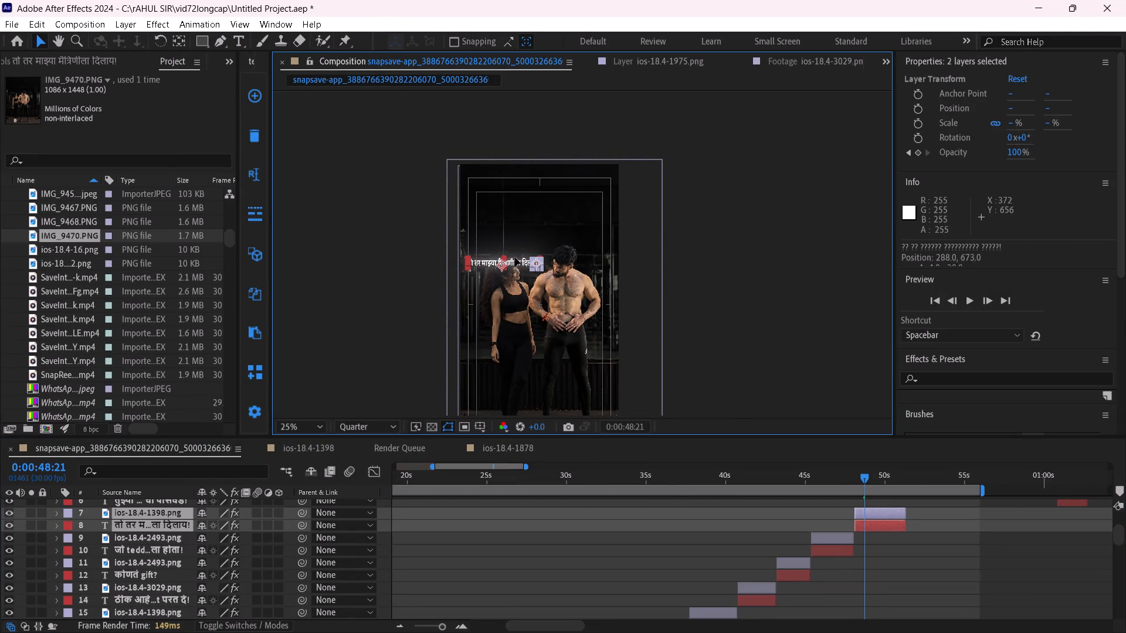
left_click_drag(515, 257, 520, 252)
left_click(761, 303)
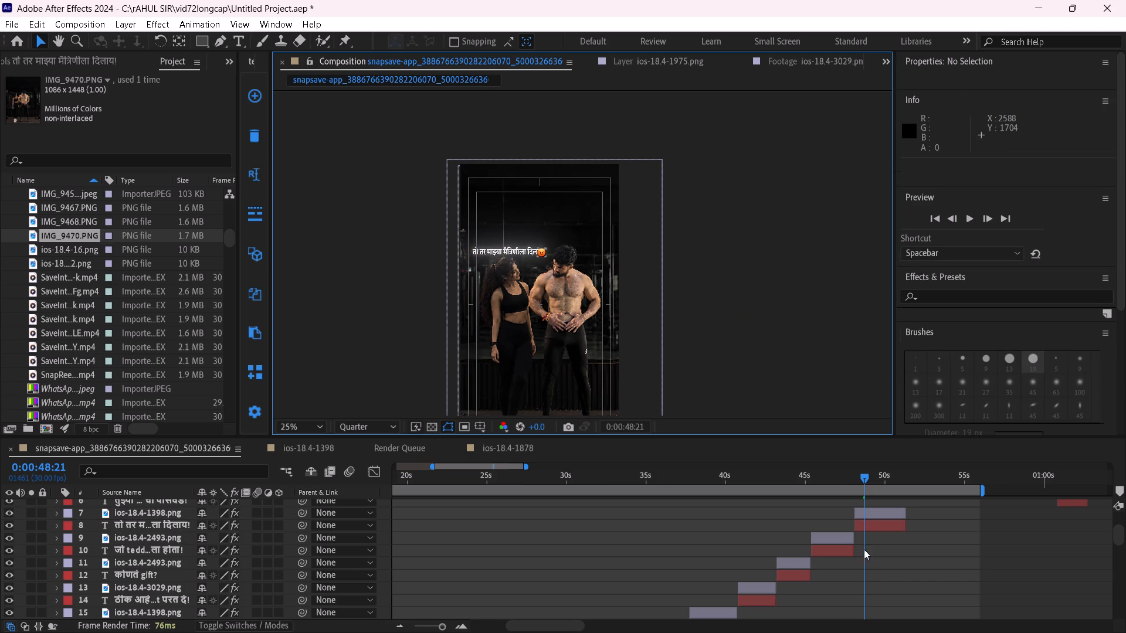
Shift the ios-18.4-1398.png emoji right to a horizontal position of 616, just past the end of the caption.
left_click(870, 516)
left_click_drag(1009, 106, 1010, 106)
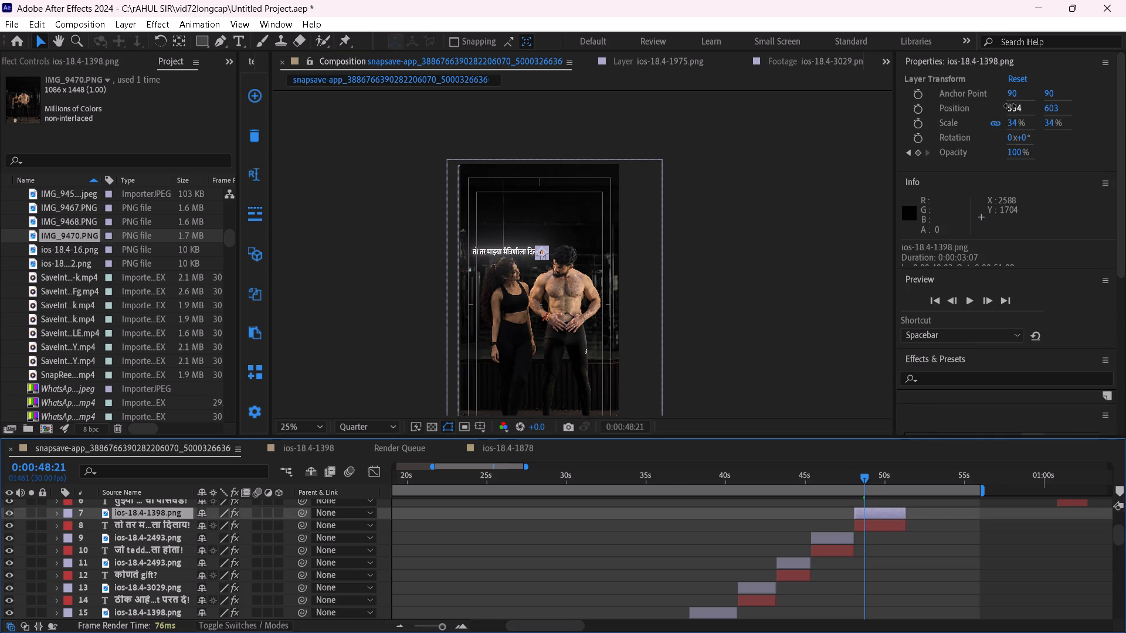
left_click_drag(1010, 106, 1061, 110)
left_click(789, 274)
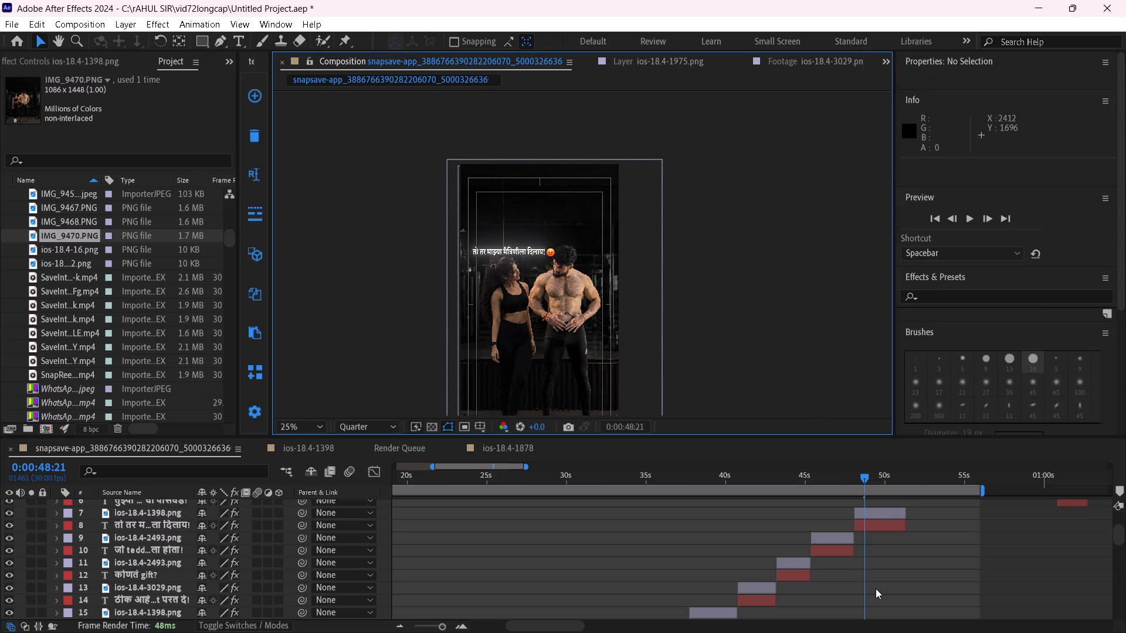
Nudge the "तो तर माझ्या मैत्रिणीला दिलाय!" caption and its emoji together a few pixels to the left.
scroll(876, 588, "up", 1)
left_click(881, 547)
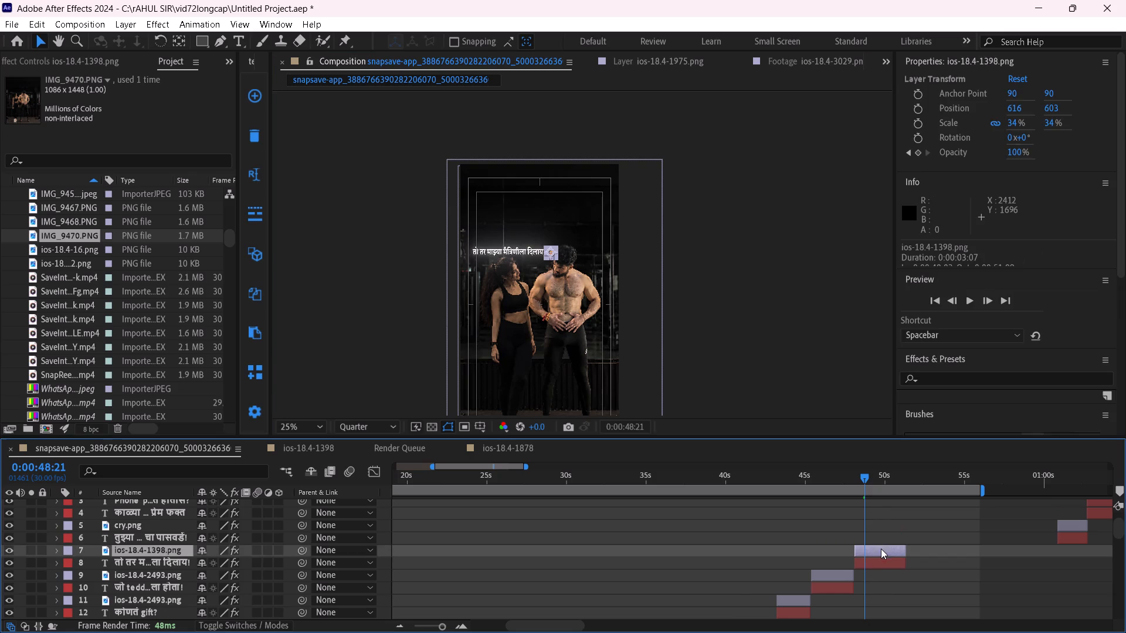
left_click(886, 565, "ctrl")
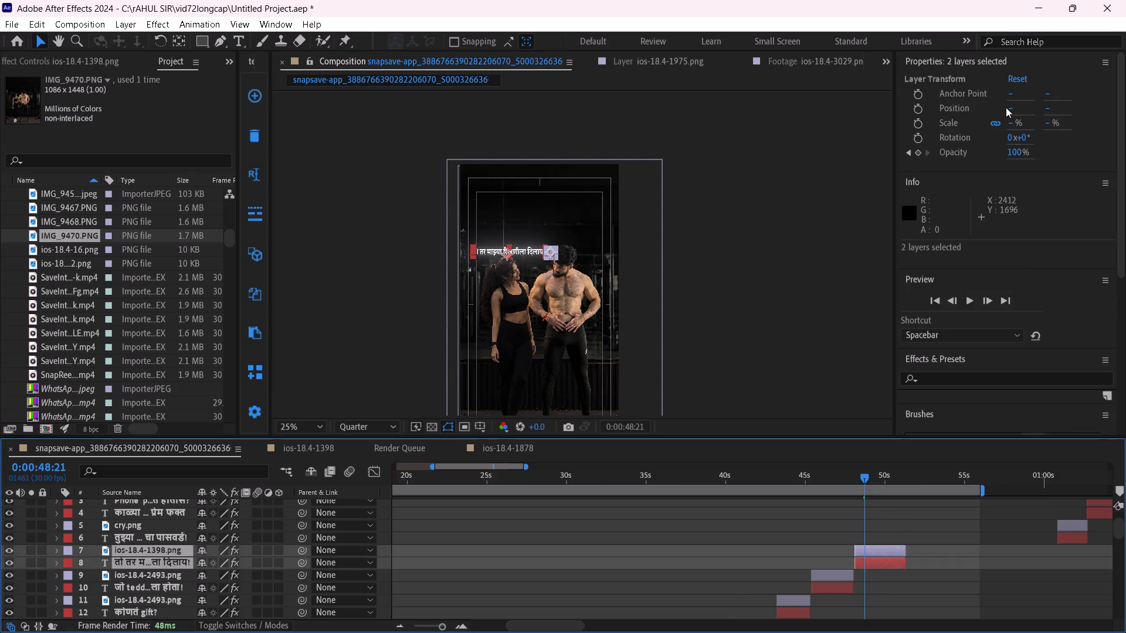
left_click_drag(1008, 111, 1005, 112)
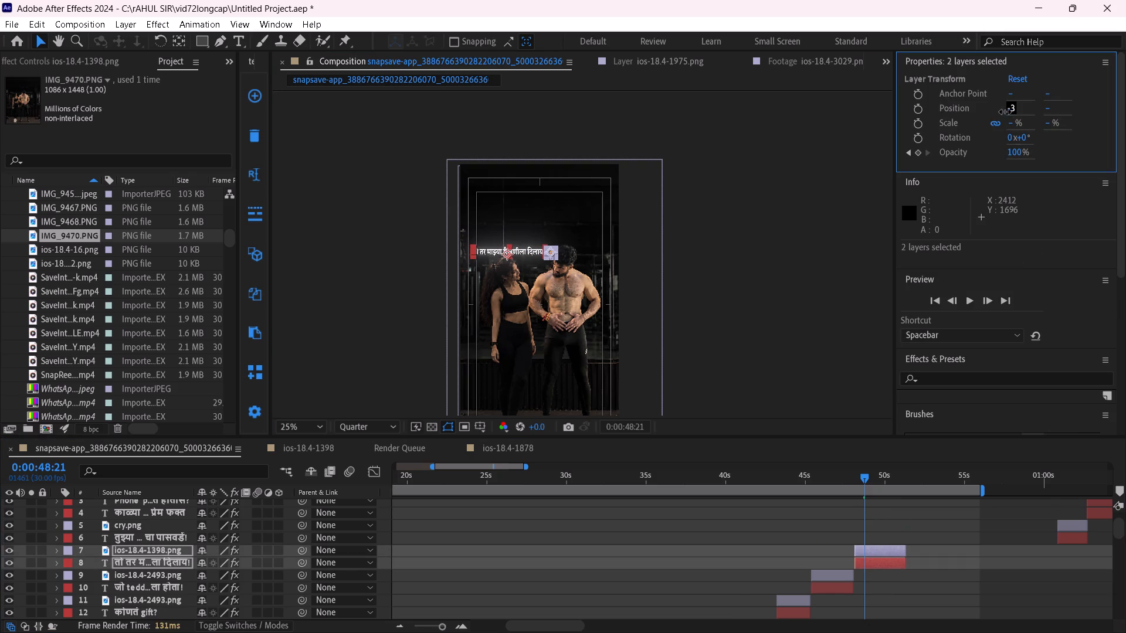
left_click_drag(1005, 112, 1001, 114)
left_click(788, 267)
Trim about 0.4 seconds off the end of the "तो तर माझ्या मैत्रिणीला दिलाय!" caption and its emoji.
scroll(848, 590, "up", 1)
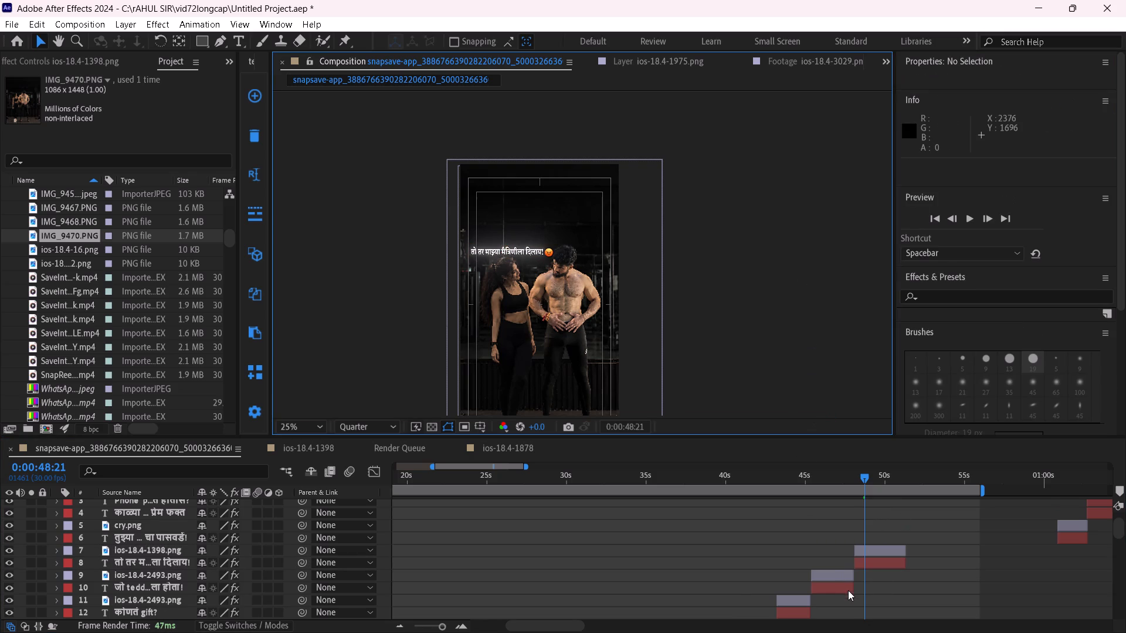
left_click(877, 580)
left_click(878, 587, "ctrl")
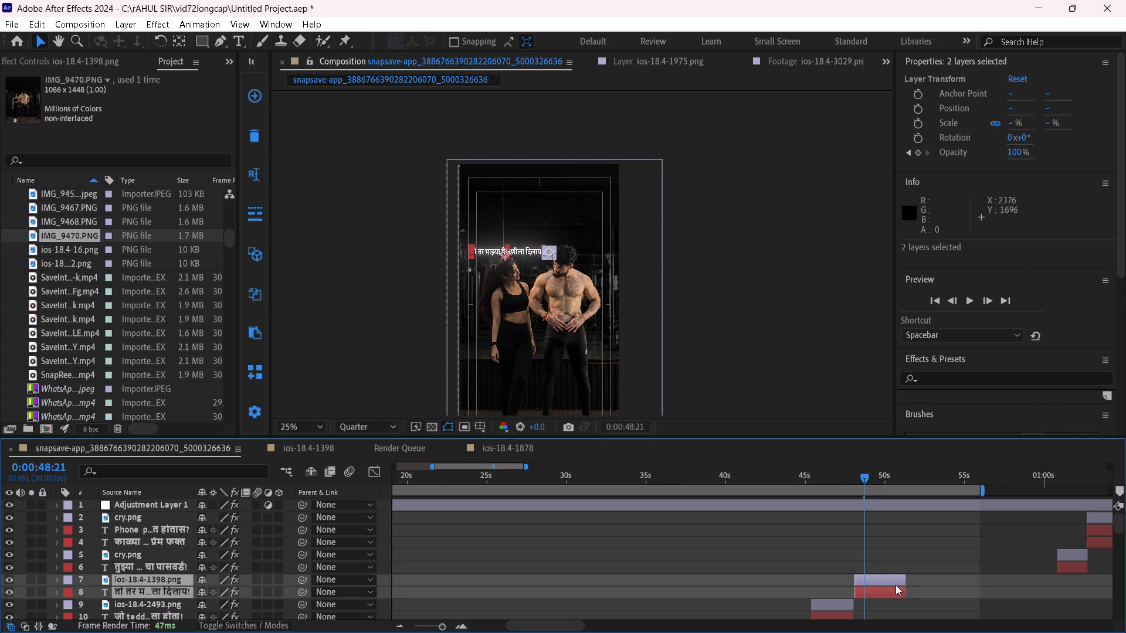
left_click_drag(905, 583, 898, 584)
left_click(910, 570)
Shift the final three "Phone pay" and "काळ्या मेला!" captions and both cry.png emoji about 9:27 earlier, following the "तो तर माझ्या मैत्रिणीला दिलाय!" pair.
scroll(975, 571, "up", 1)
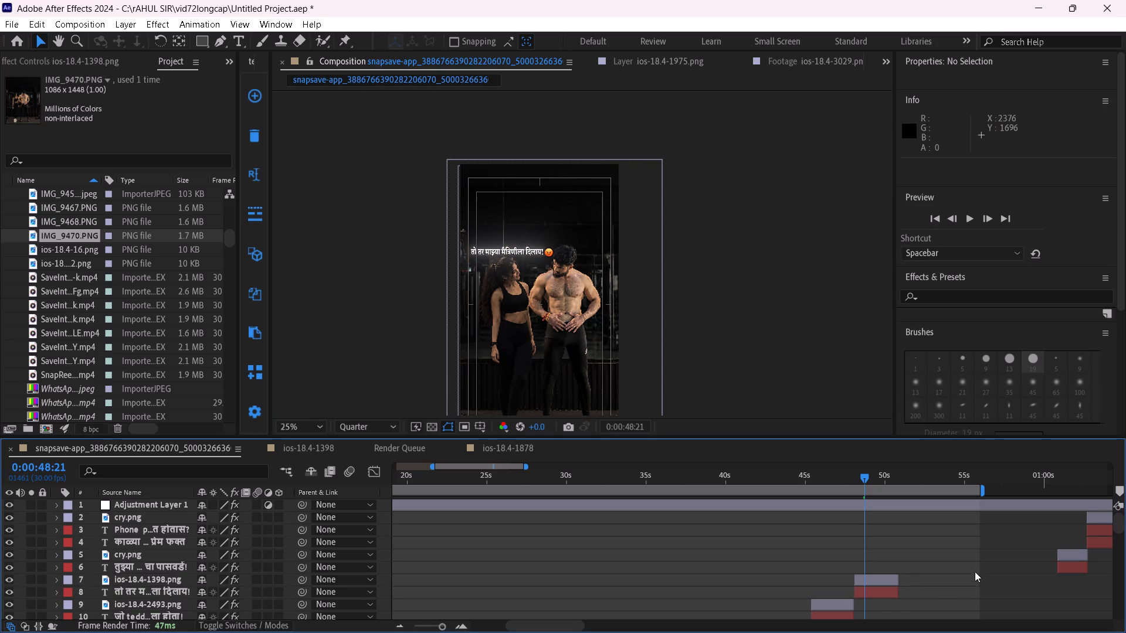
left_click_drag(995, 474, 1112, 508)
left_click(890, 569)
left_click(925, 522, "shift")
left_click_drag(918, 542, 886, 542)
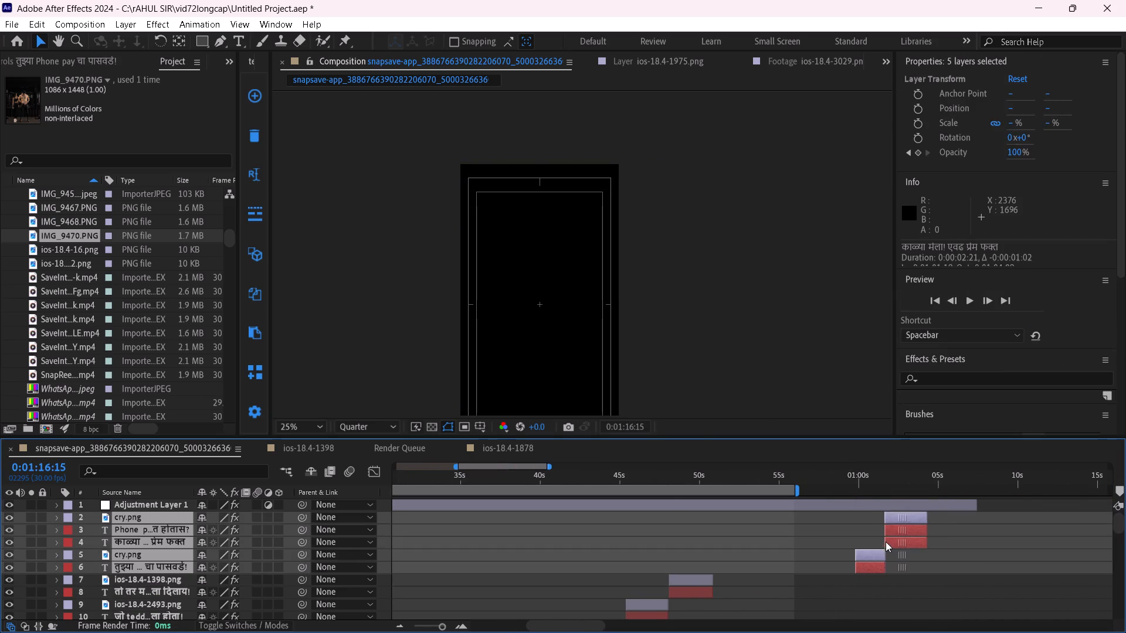
left_click_drag(886, 542, 761, 553)
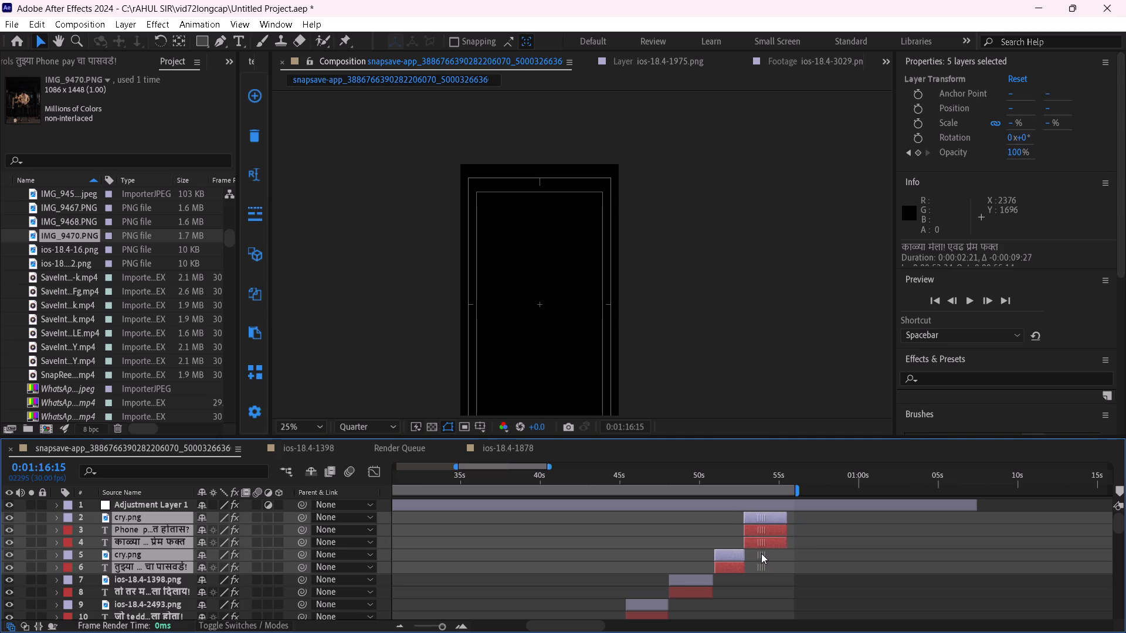
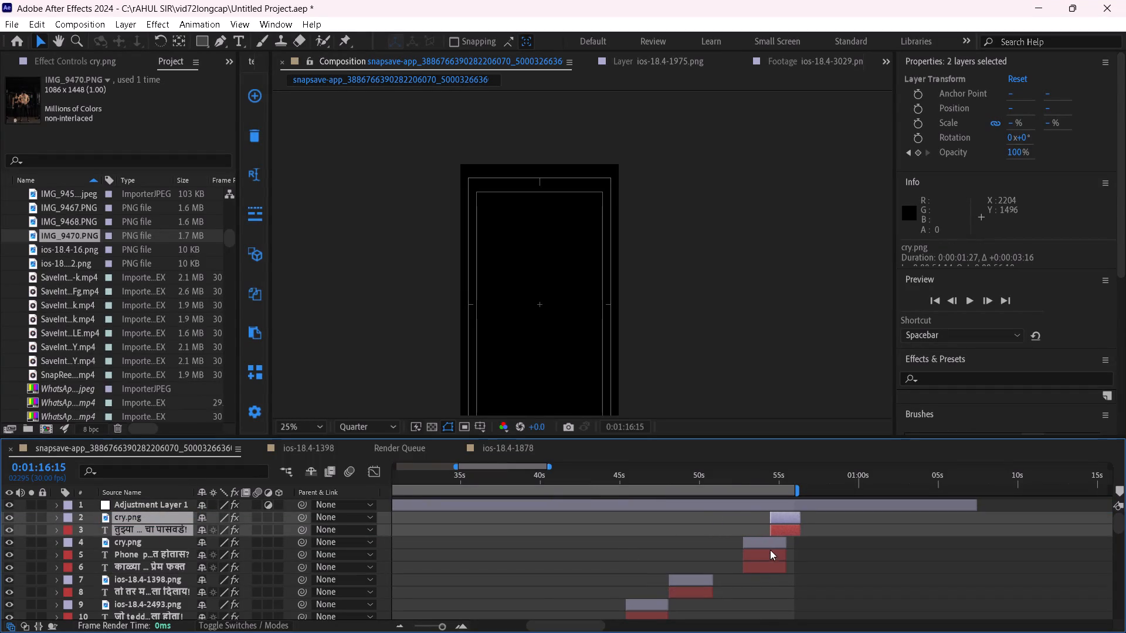
Shift the "Phone pay" caption, the "काळ्या … प्रेम फक्त" caption and their cry.png emoji 1:29 earlier, directly after the ios-18.4-1398.png pair.
left_click(770, 545)
left_click(774, 564, "shift")
left_click_drag(772, 549, 740, 553)
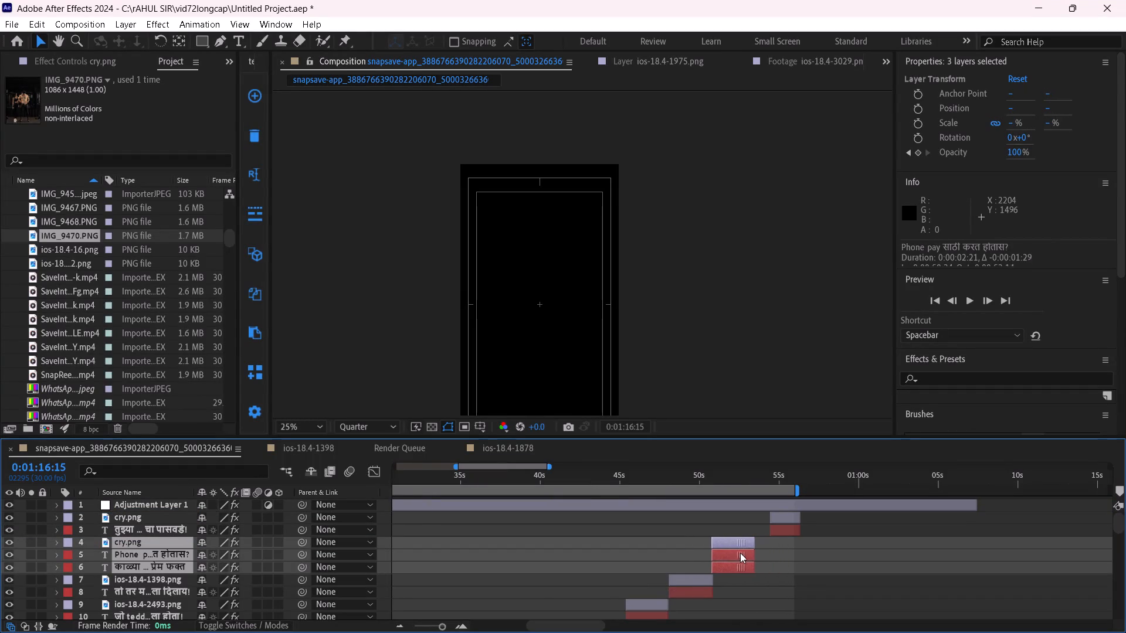
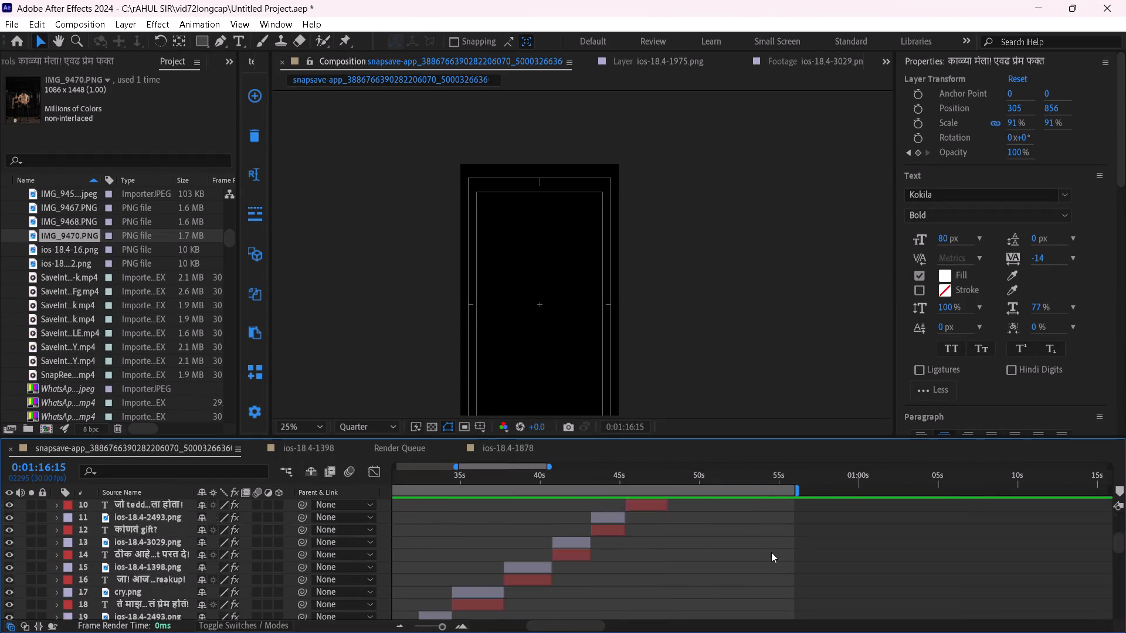
Extend the work area's end to about 1:00, where the SaveInt…M_Fg.mp4 video layer ends.
scroll(771, 552, "down", 11)
left_click_drag(795, 490, 802, 491)
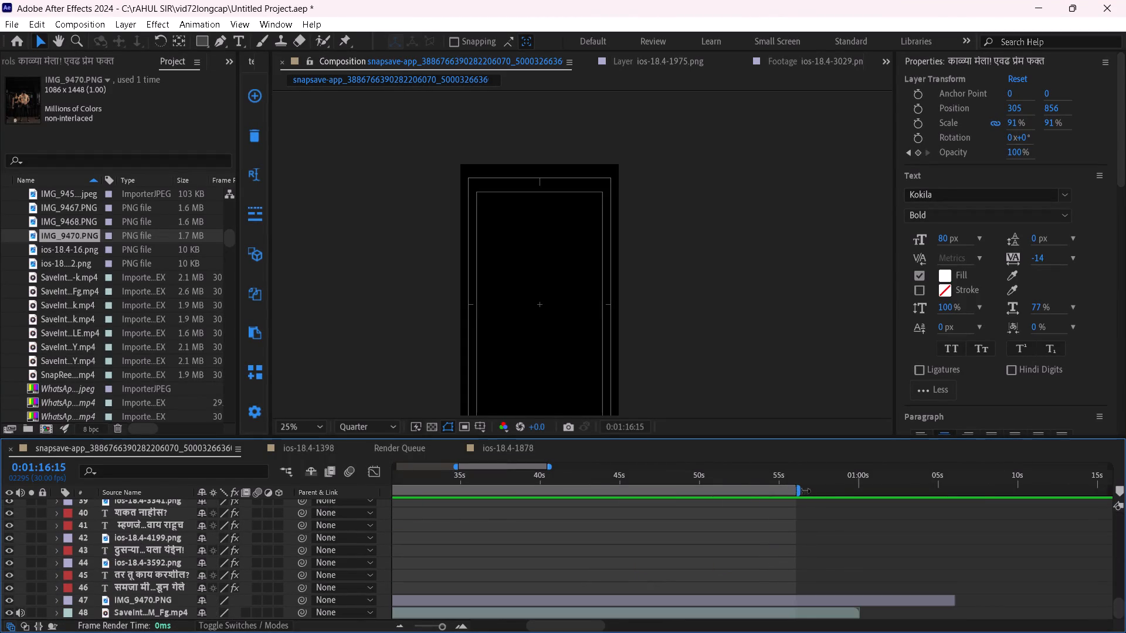
left_click_drag(802, 491, 863, 515)
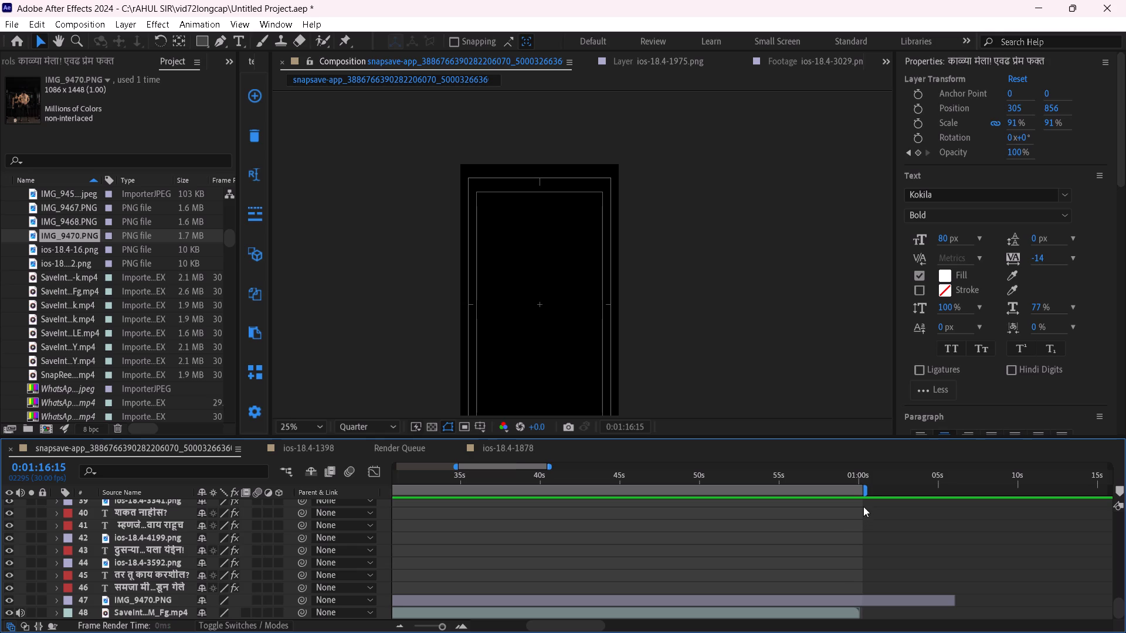
left_click(866, 491)
Replace the text of the "काळ्या … प्रेम फक्त" caption at about 0:00:52:21 with the copied text "काय ?".
scroll(802, 584, "up", 17)
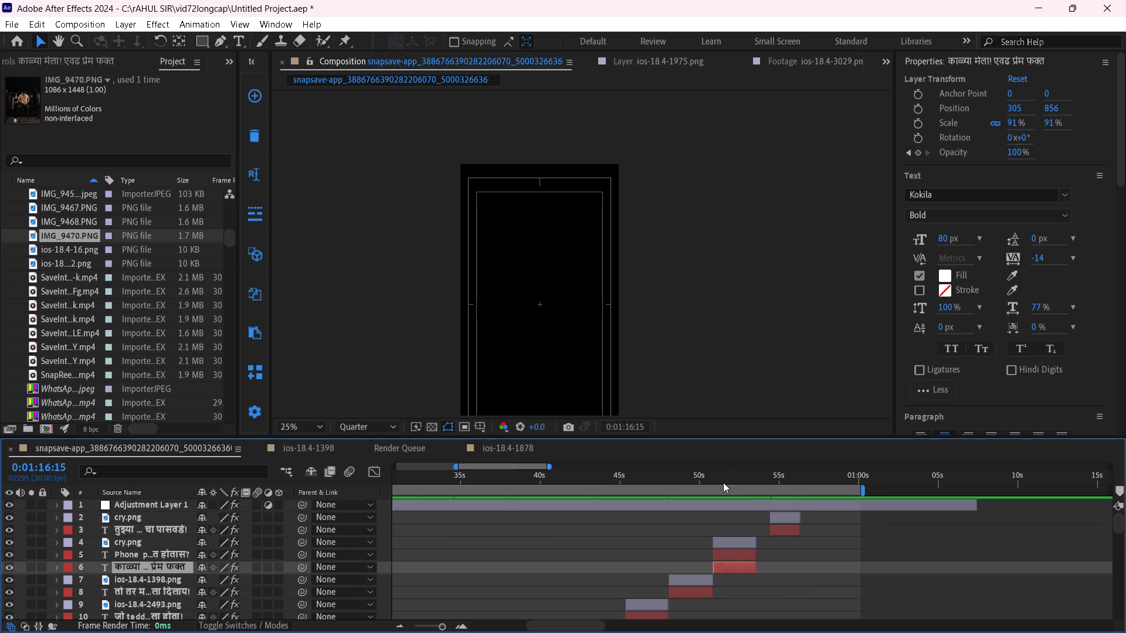
left_click_drag(721, 481, 742, 488)
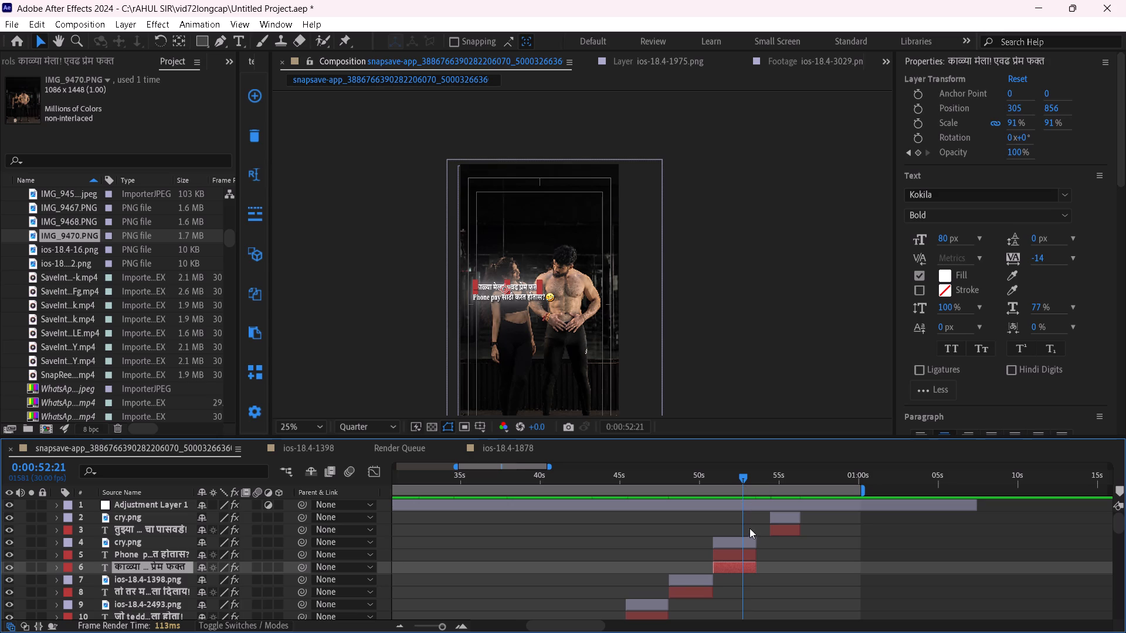
double_click(744, 569)
key("BackSpace")
key("ctrl+v")
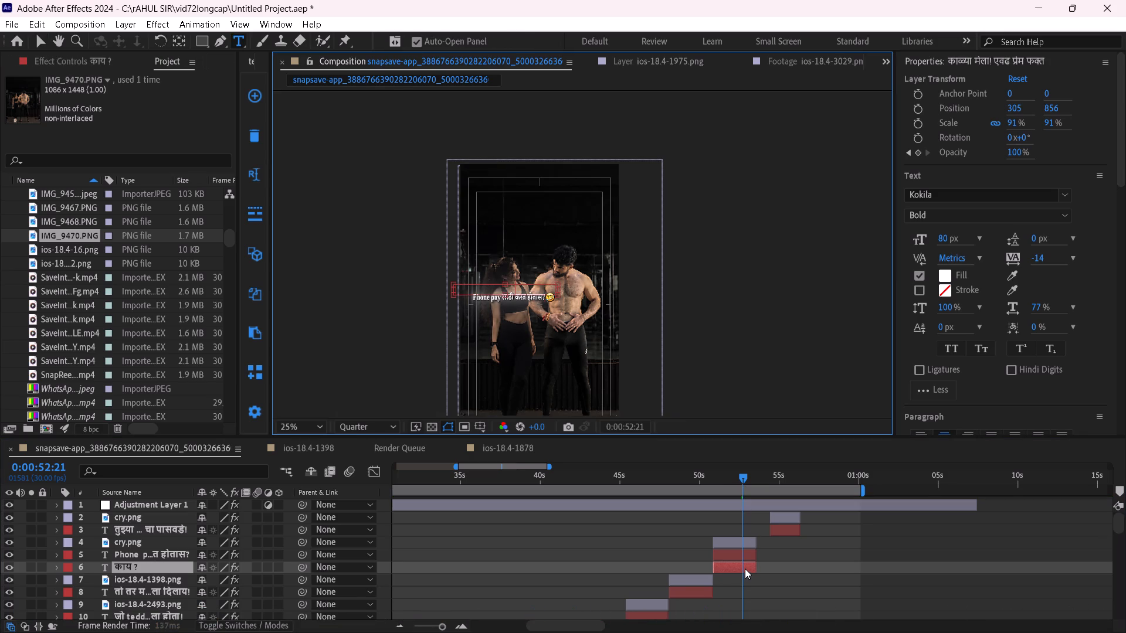
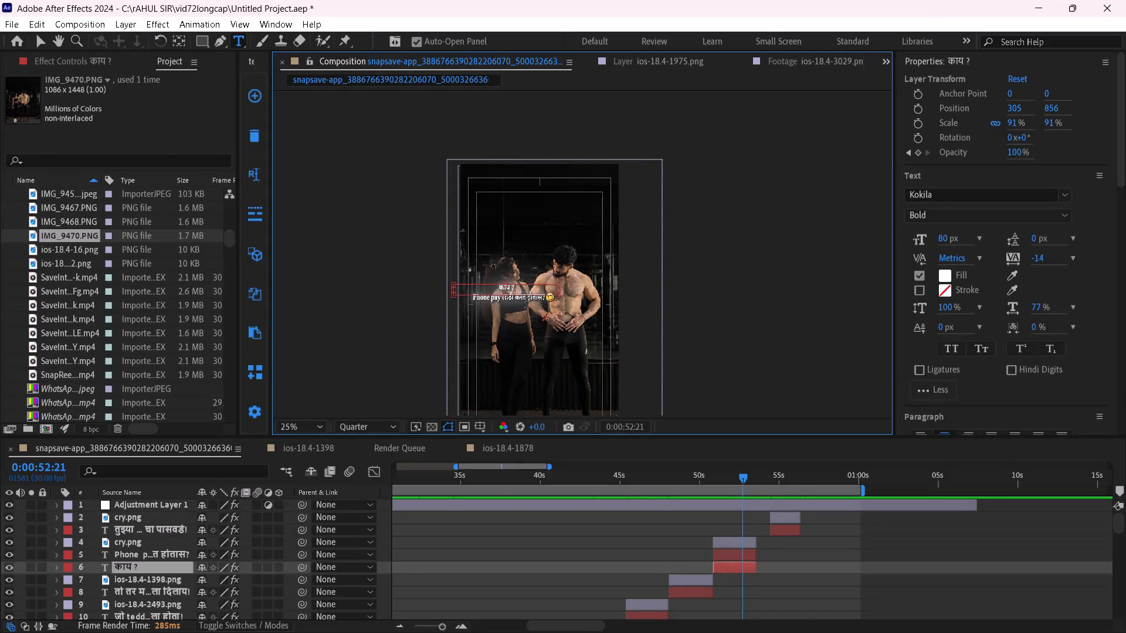
Append the copied text "teddy दिलाय ना मैत्रिणीला आता" after "काय ?" in the caption at 0:00:52:21.
key("ctrl+v")
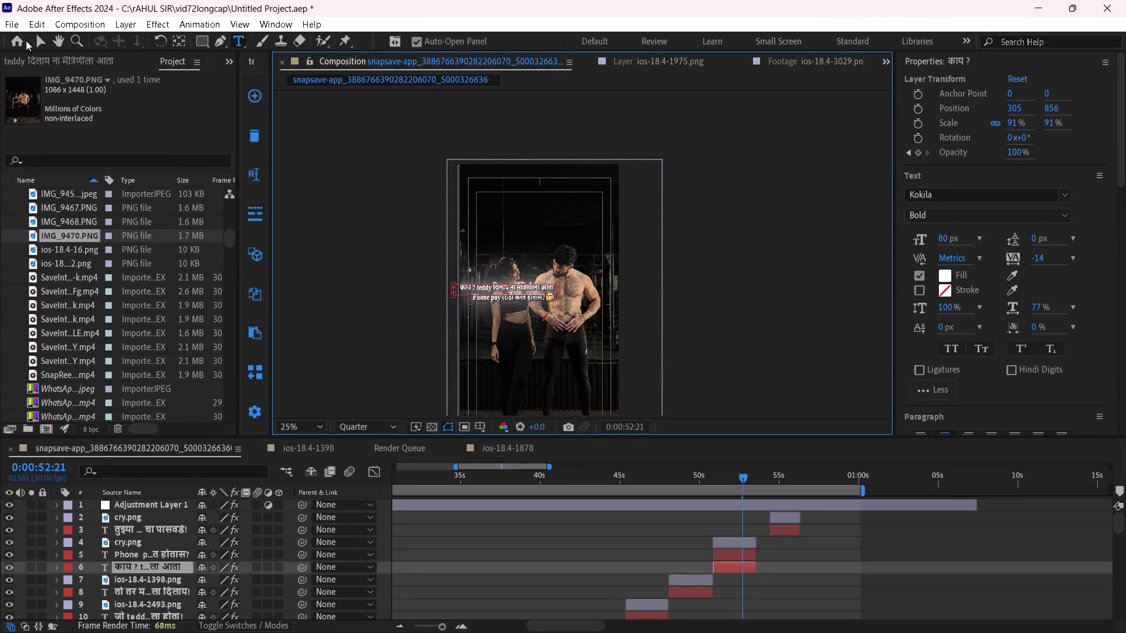
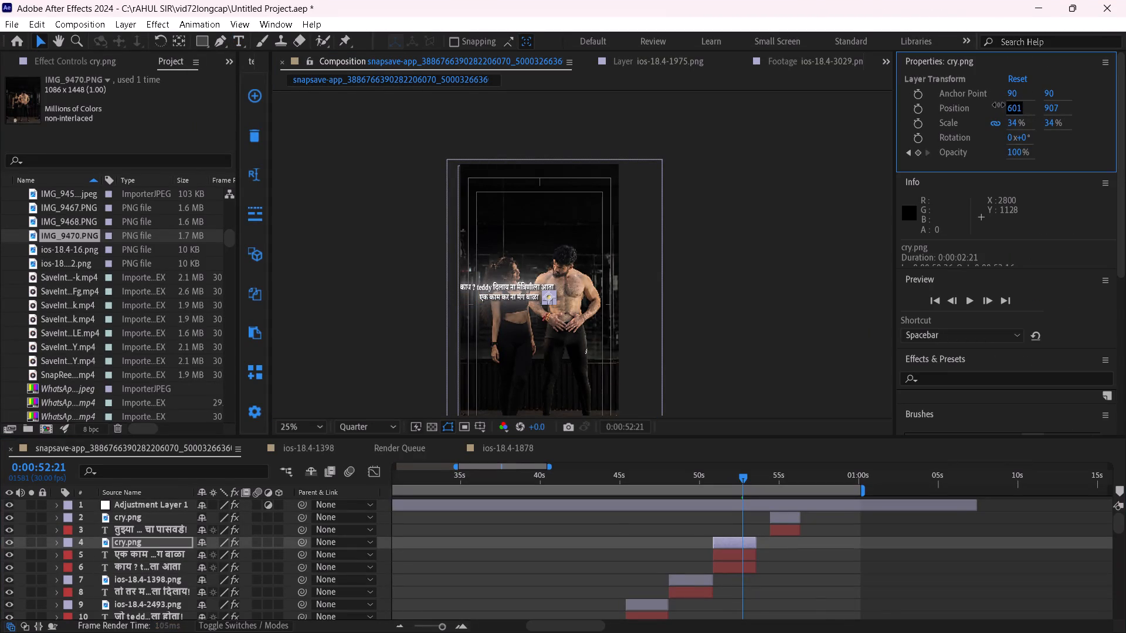
Shift the cry.png emoji closer to the second caption line at 0:00:52:21, and move both left to centre them beneath the first line.
left_click_drag(999, 105, 986, 108)
left_click(730, 554, "shift")
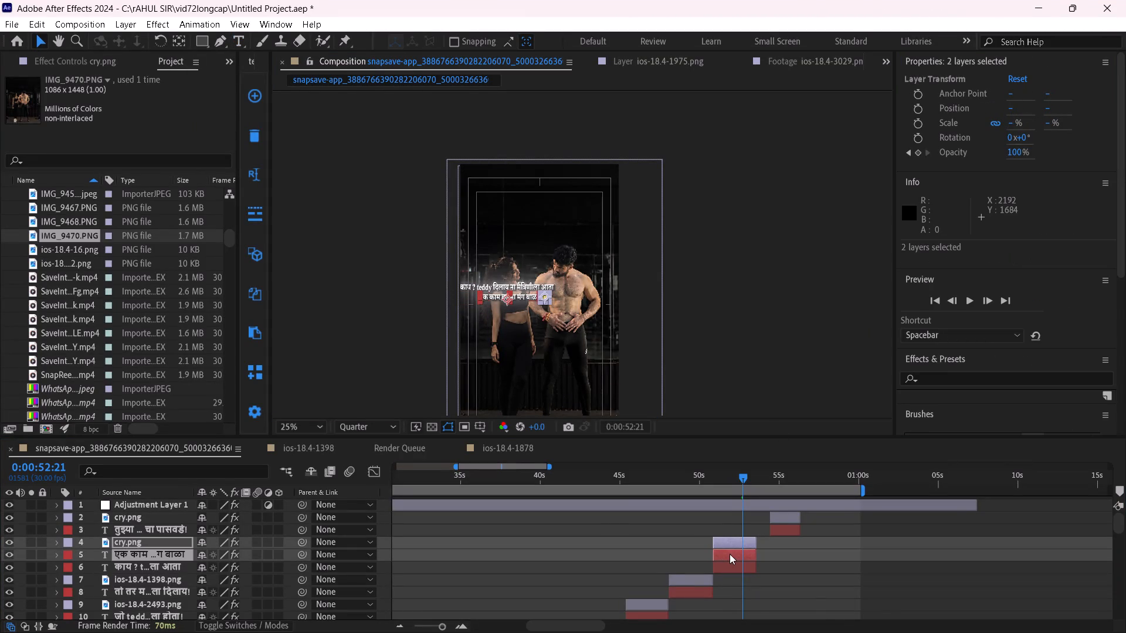
left_click_drag(1010, 112, 992, 112)
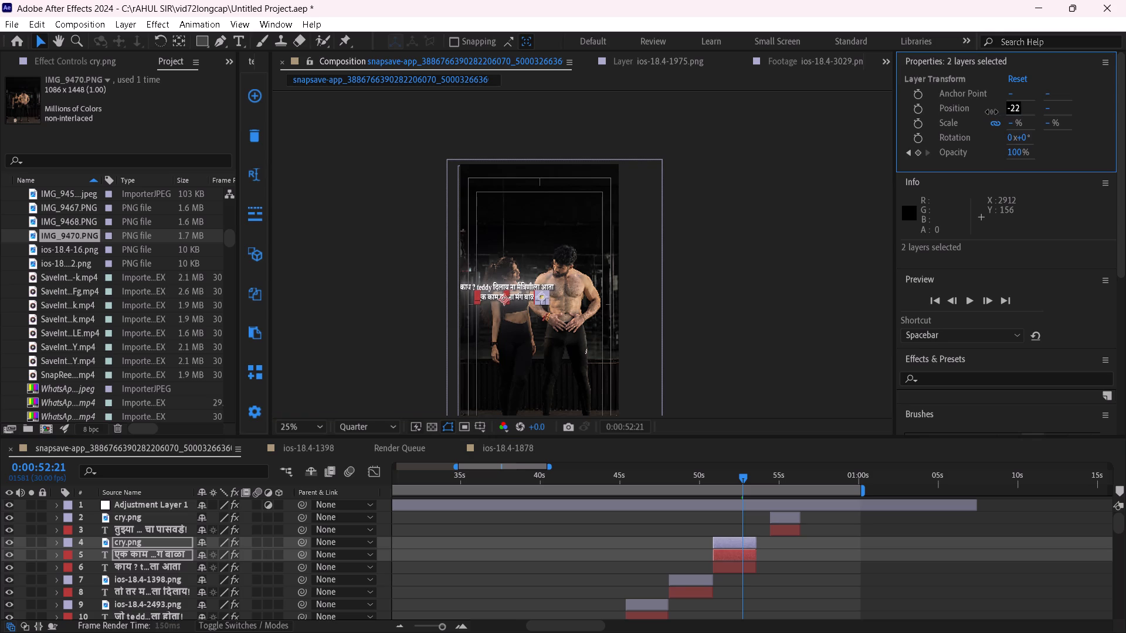
left_click_drag(992, 112, 985, 112)
left_click(765, 278)
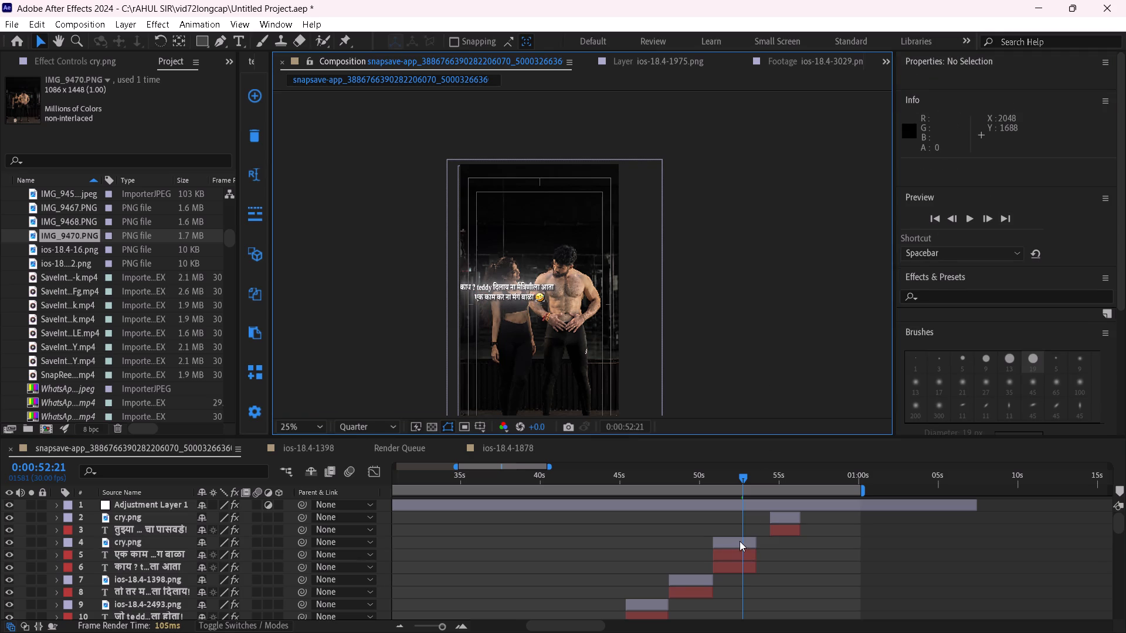
Move both caption lines and the cry.png emoji at 0:00:52:21 together to just above the man's head.
left_click(740, 541)
left_click(745, 570, "shift")
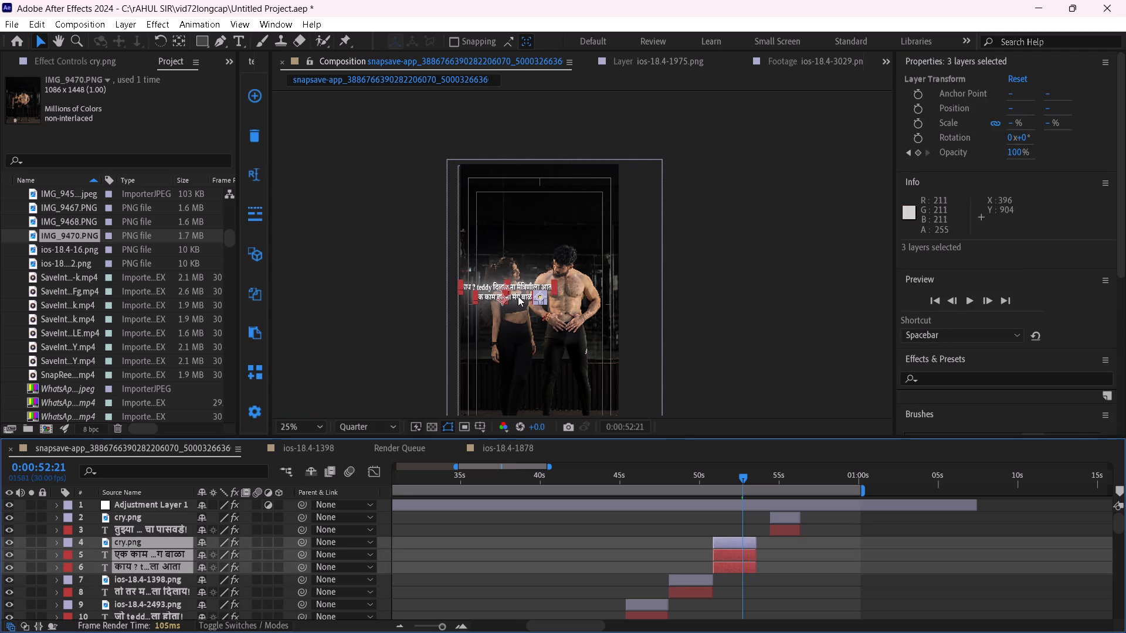
left_click_drag(518, 296, 555, 237)
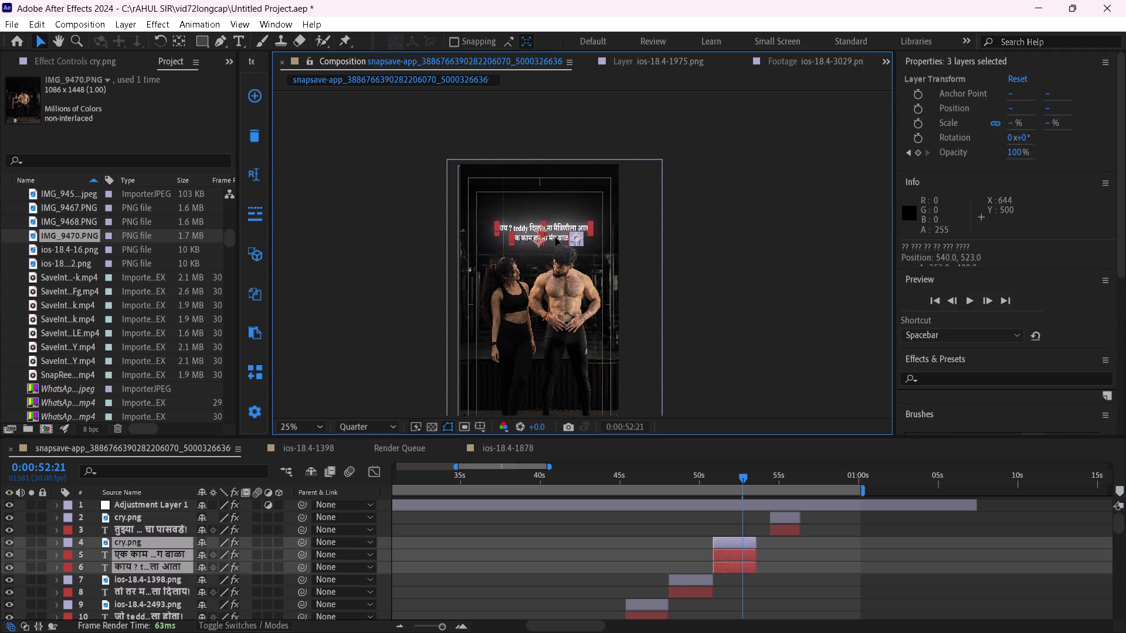
left_click_drag(555, 237, 565, 239)
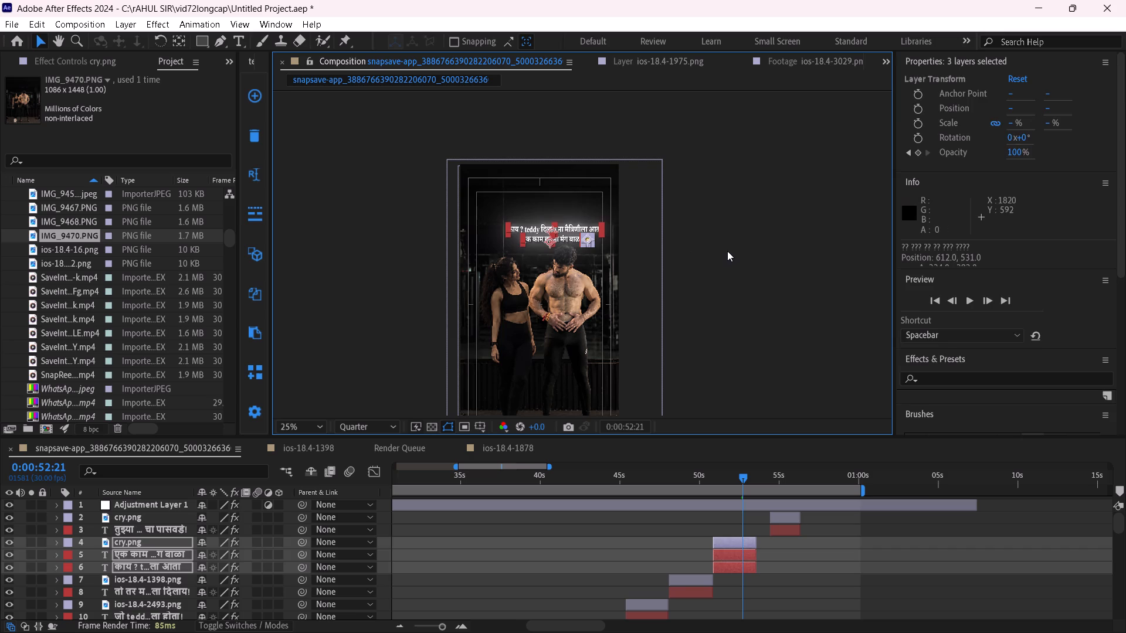
left_click(727, 251)
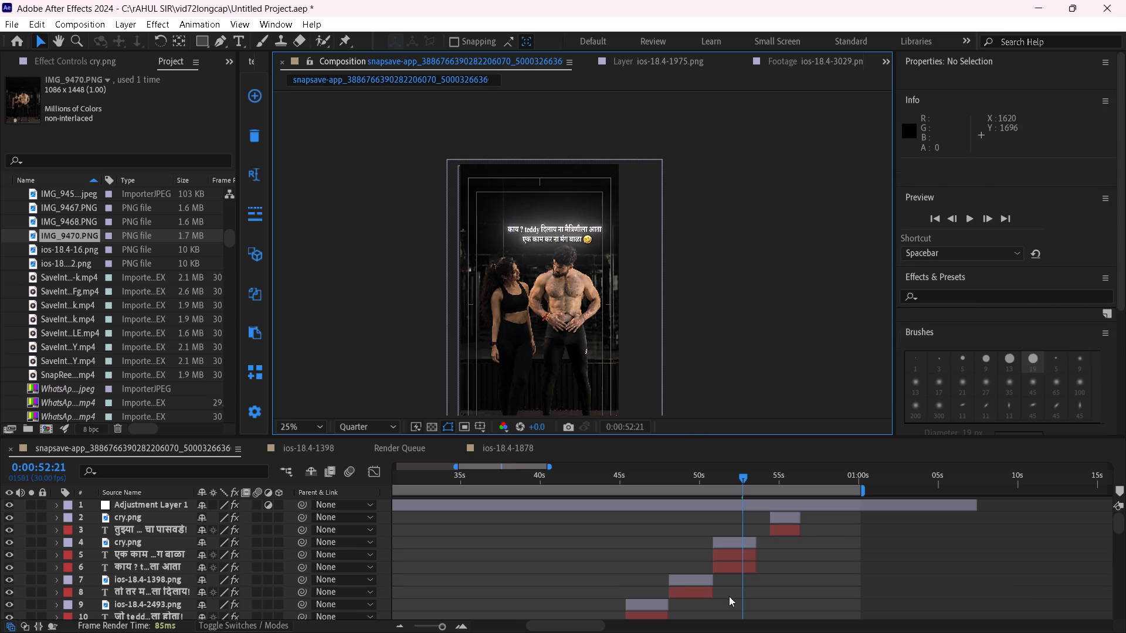
Go back to 0:00:49:11 to check the placement of the preceding caption and its emoji.
scroll(724, 590, "up", 2)
left_click_drag(707, 471, 689, 472)
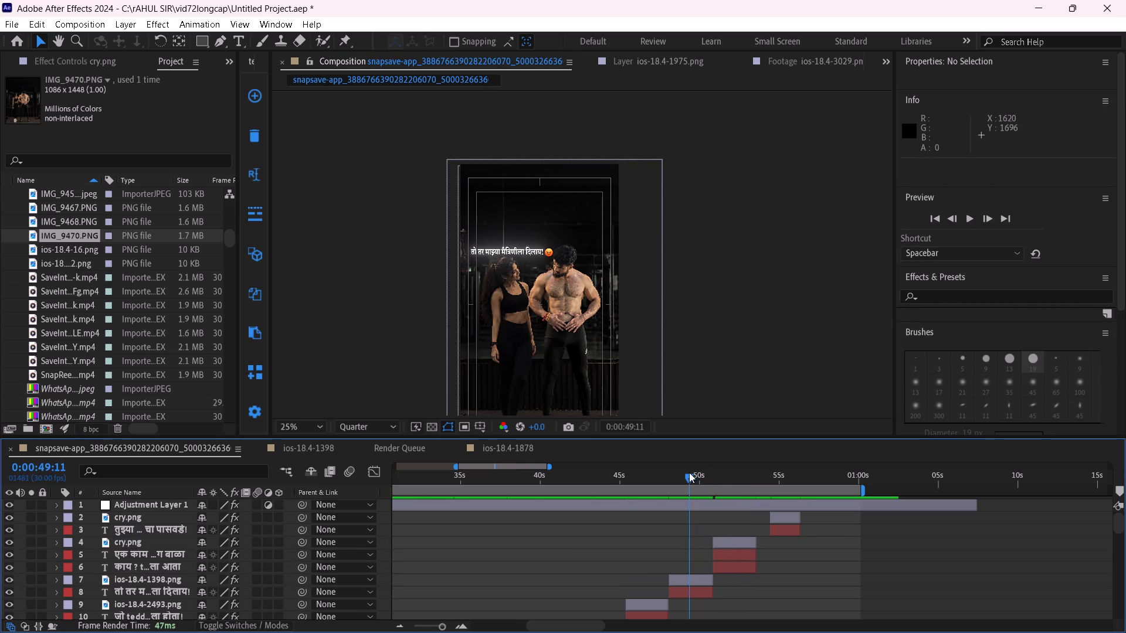
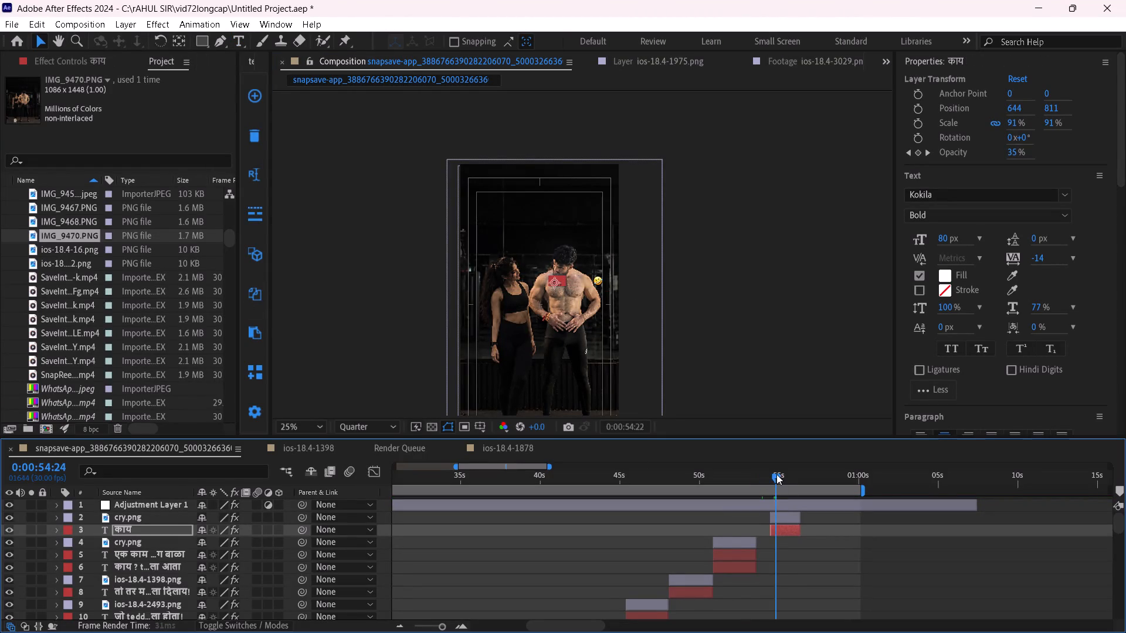
Shift the cry.png emoji horizontally so it sits right beside the caption काय at 0:00:54:29.
left_click(785, 519)
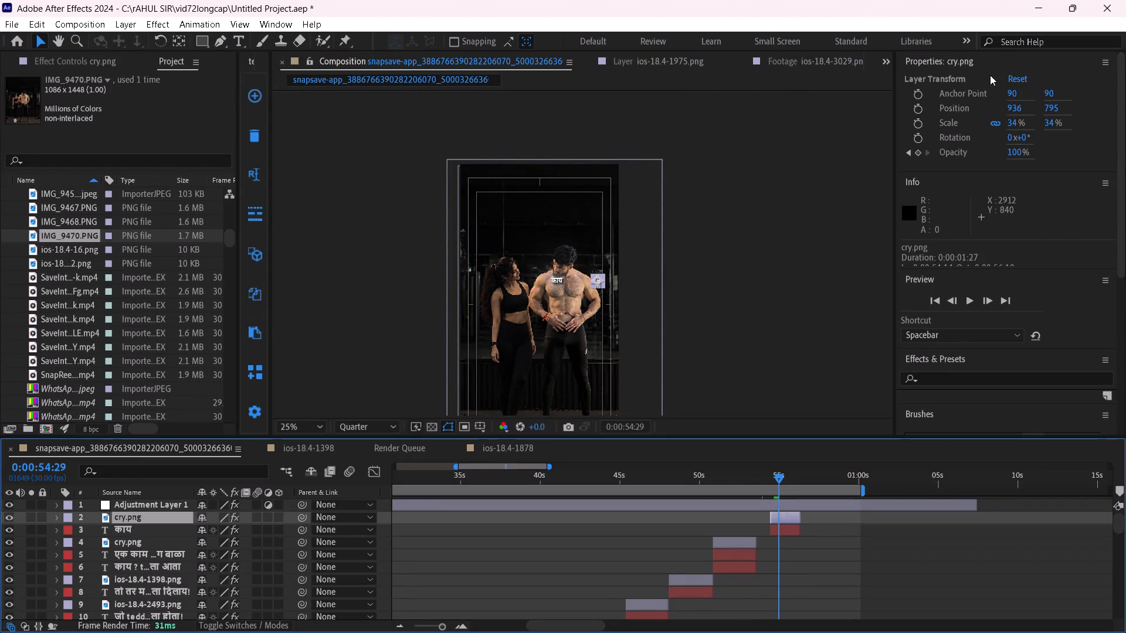
left_click_drag(1018, 110, 900, 122)
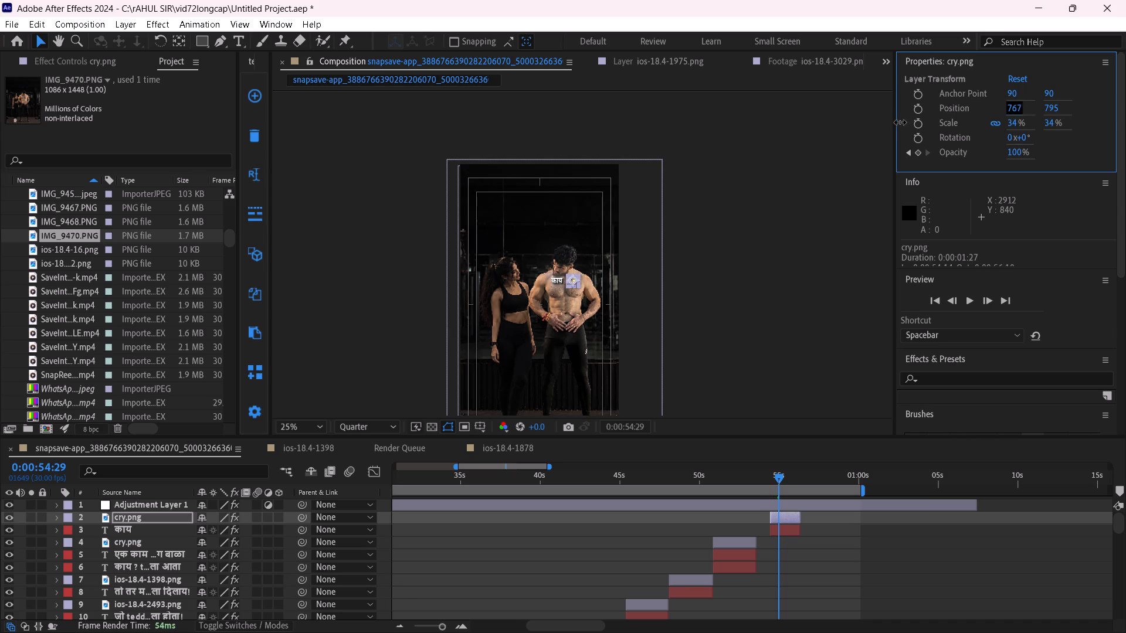
left_click_drag(900, 122, 889, 128)
left_click(733, 250)
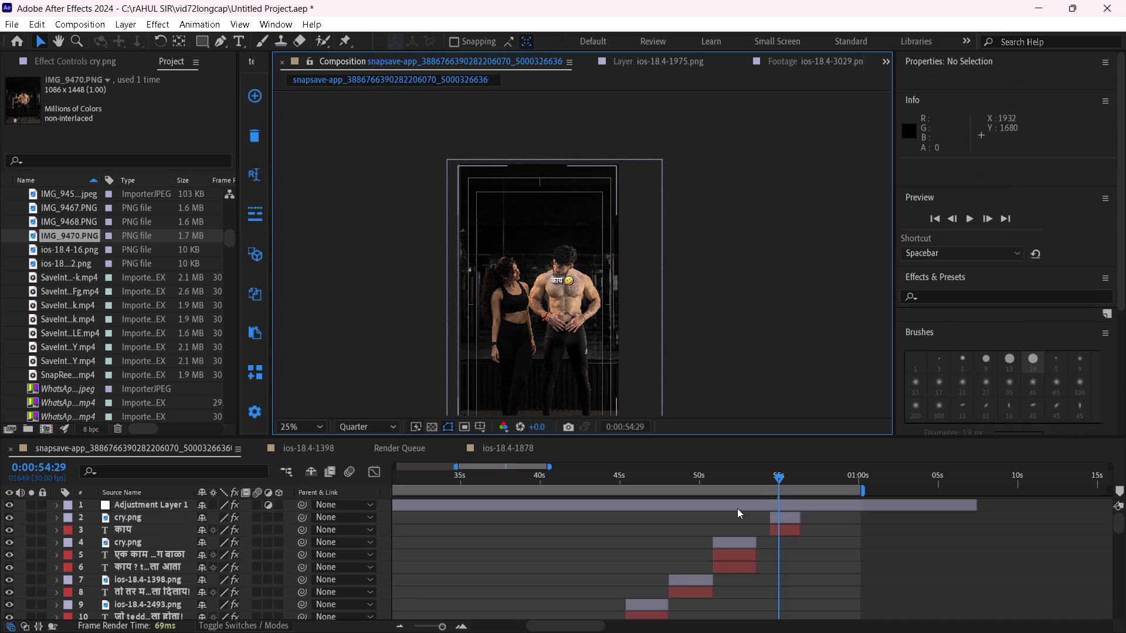
Move the caption काय and its cry.png emoji together to just above the man's head.
left_click(786, 522)
left_click(781, 530, "shift")
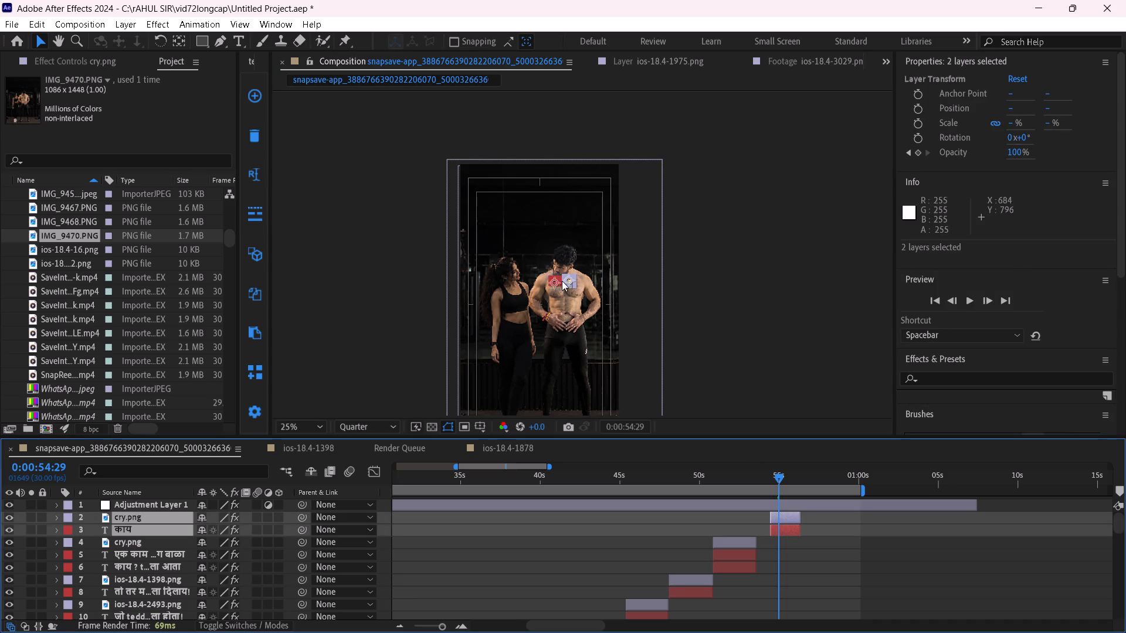
left_click_drag(571, 281, 576, 239)
left_click(780, 278)
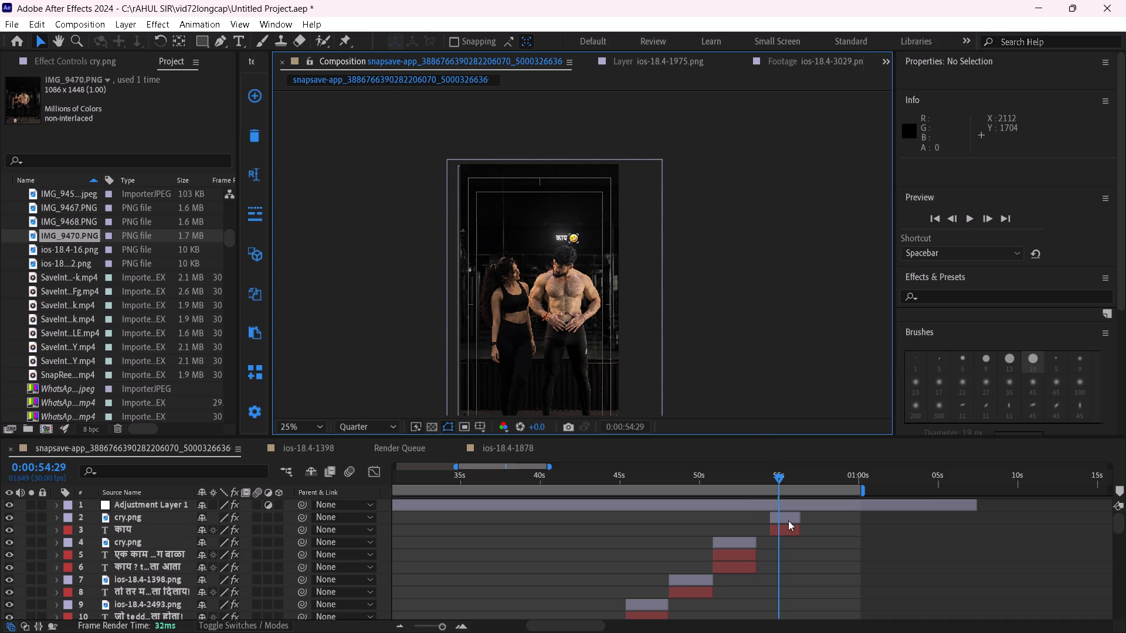
Shift the काय caption and its emoji about 22 frames earlier, directly after the preceding caption, and trim both to 0:00:01:23.
left_click(788, 514)
left_click(786, 530, "shift")
left_click_drag(788, 519, 776, 521)
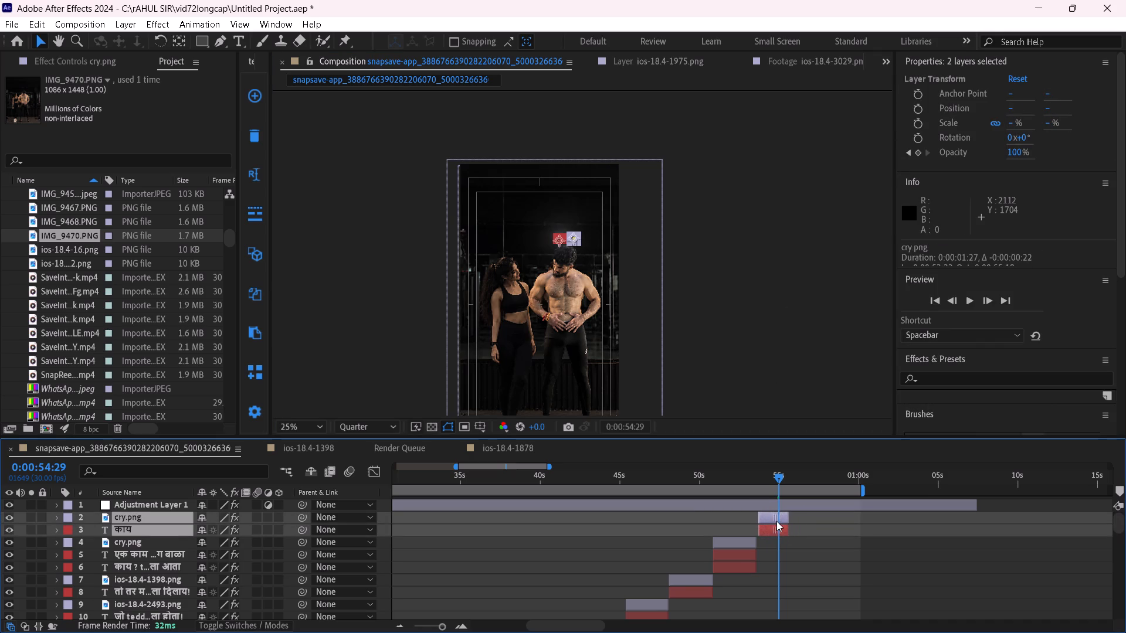
left_click_drag(776, 521, 776, 522)
left_click(788, 517)
left_click(798, 587)
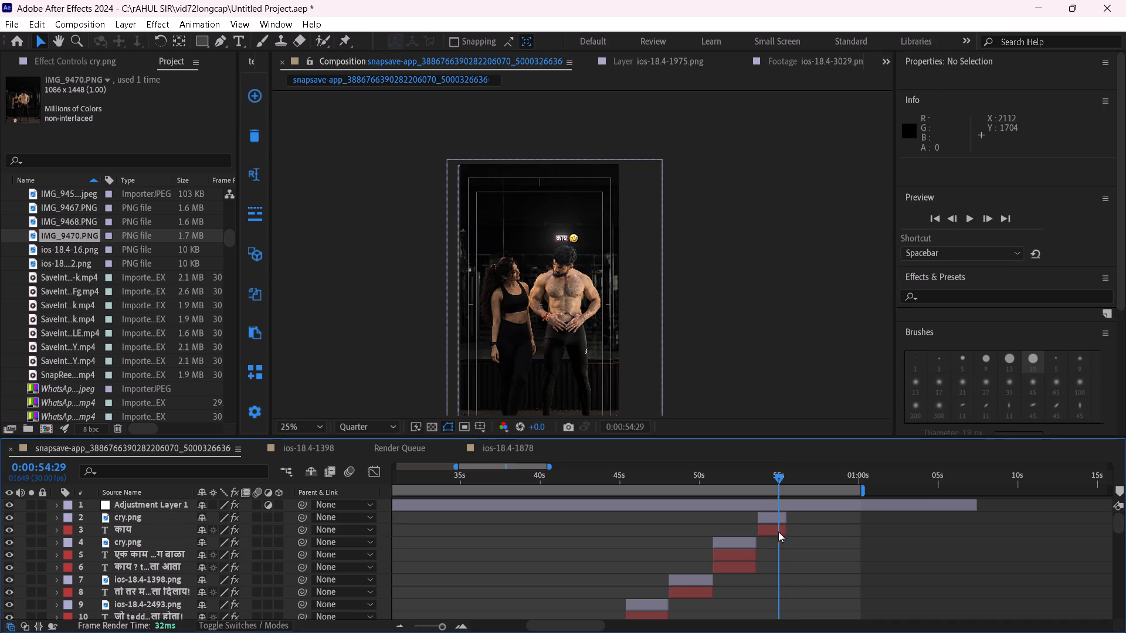
Duplicate the काय caption and its cry.png emoji, and reorder the duplicate caption directly beneath the topmost cry.png layer.
left_click(776, 529)
left_click(779, 516, "ctrl")
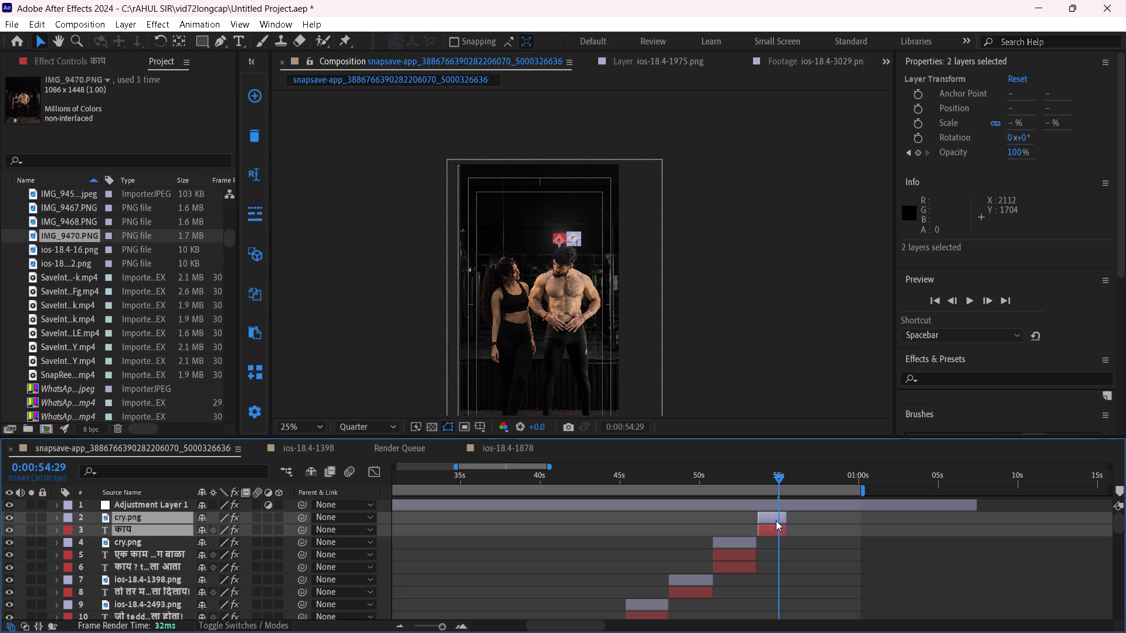
key("ctrl+d")
left_click(789, 576)
left_click(129, 537)
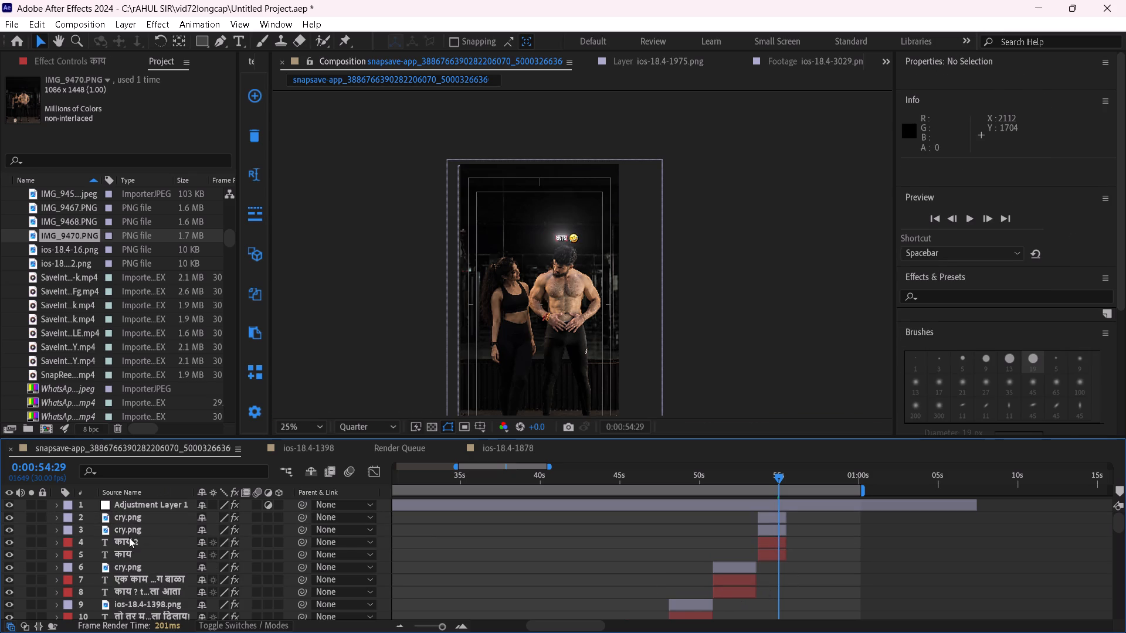
left_click_drag(135, 538, 140, 522)
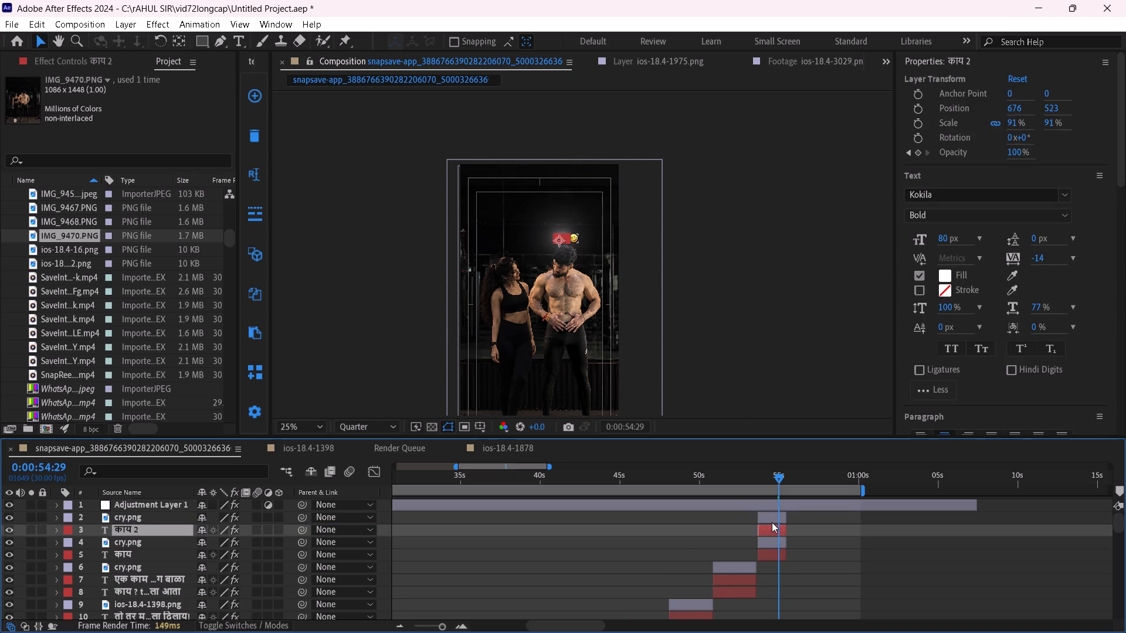
Move the duplicated caption and emoji 0:00:01:27 later in time, just after the original काय pair.
left_click(772, 518, "ctrl")
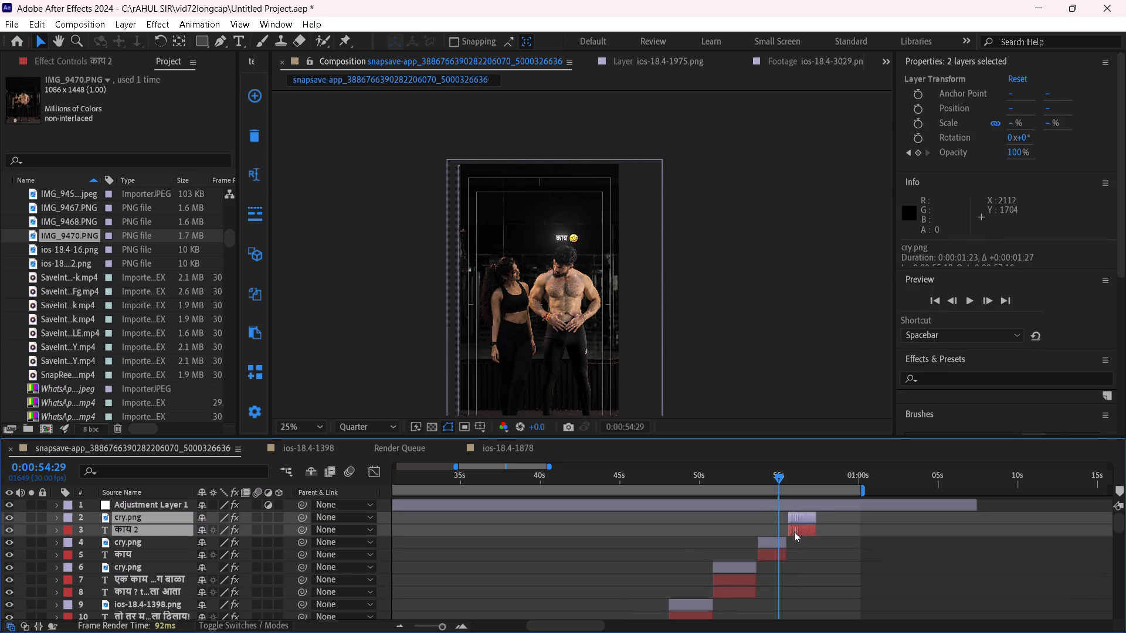
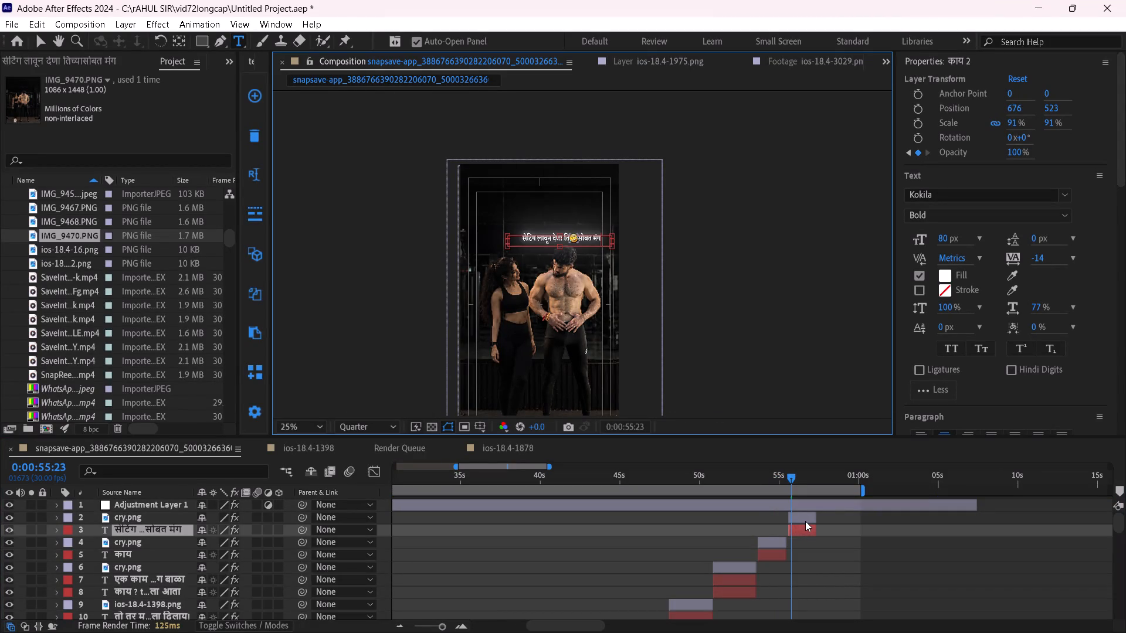
Shift the caption सेटिंग लावून देणा तिच्यासोबत मंग horizontally to X position 622 so it sits centred above the couple.
left_click(38, 38)
left_click_drag(1013, 113, 987, 113)
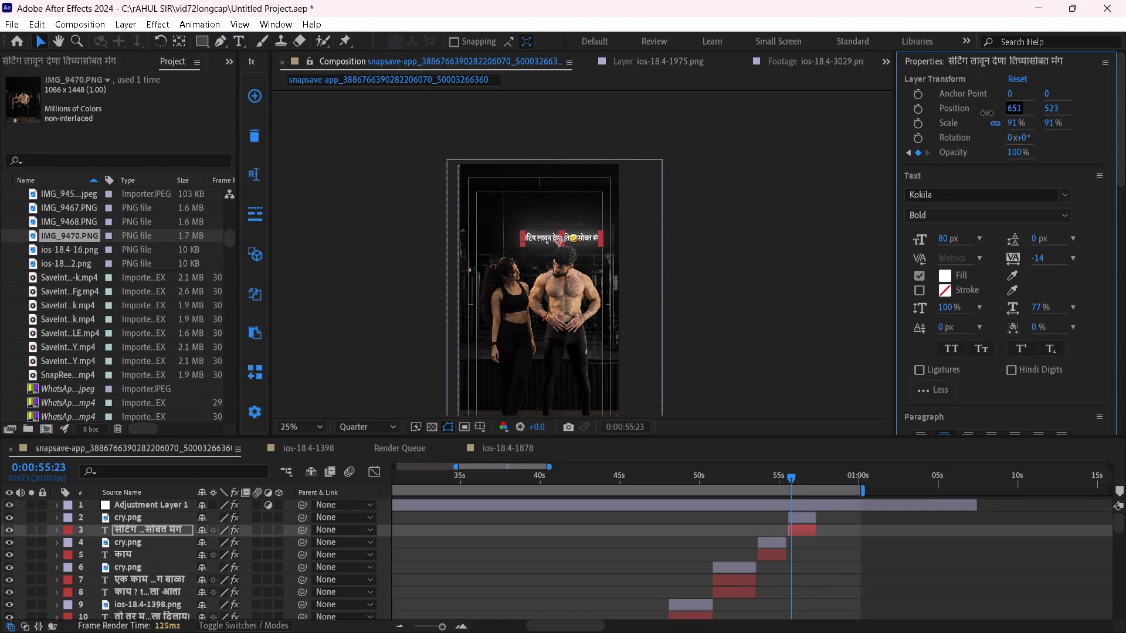
left_click_drag(987, 113, 971, 115)
left_click(842, 244)
Move that caption's cry.png emoji horizontally to X position 942, just past the end of the caption text.
left_click(803, 518)
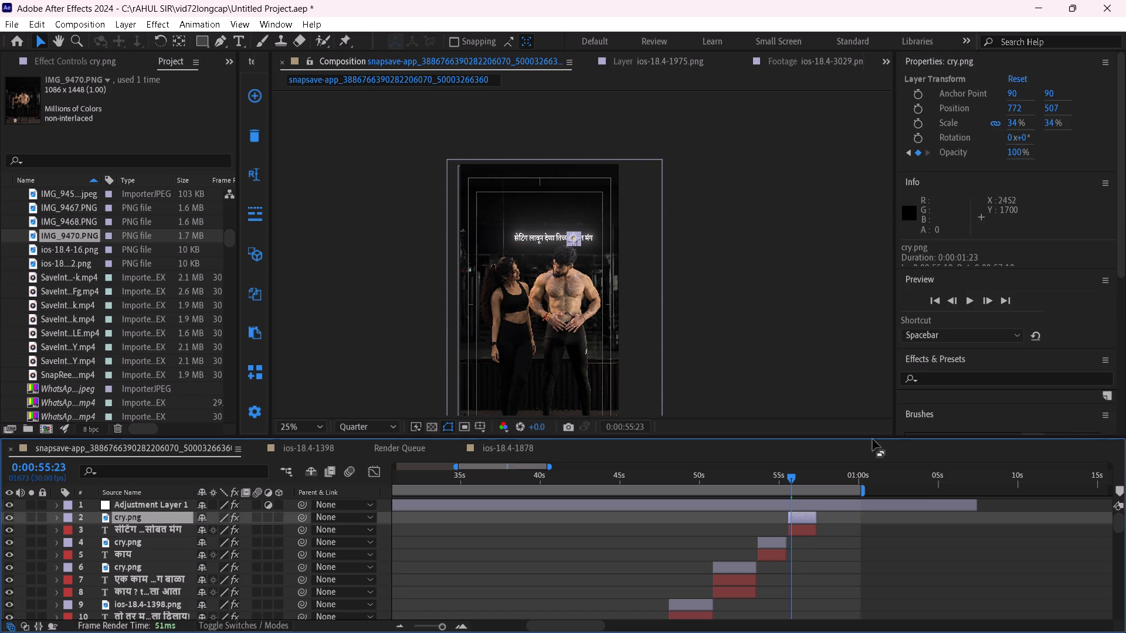
left_click_drag(1014, 106, 1125, 100)
left_click(821, 214)
left_click(813, 516)
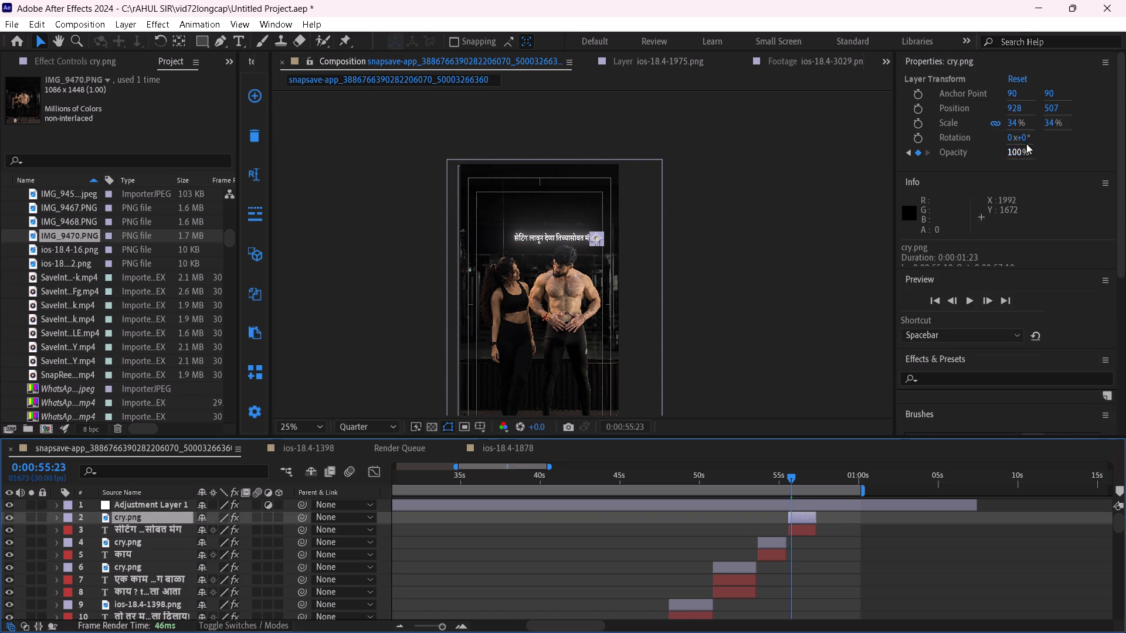
left_click_drag(1020, 110, 1041, 109)
left_click(762, 257)
left_click(809, 519)
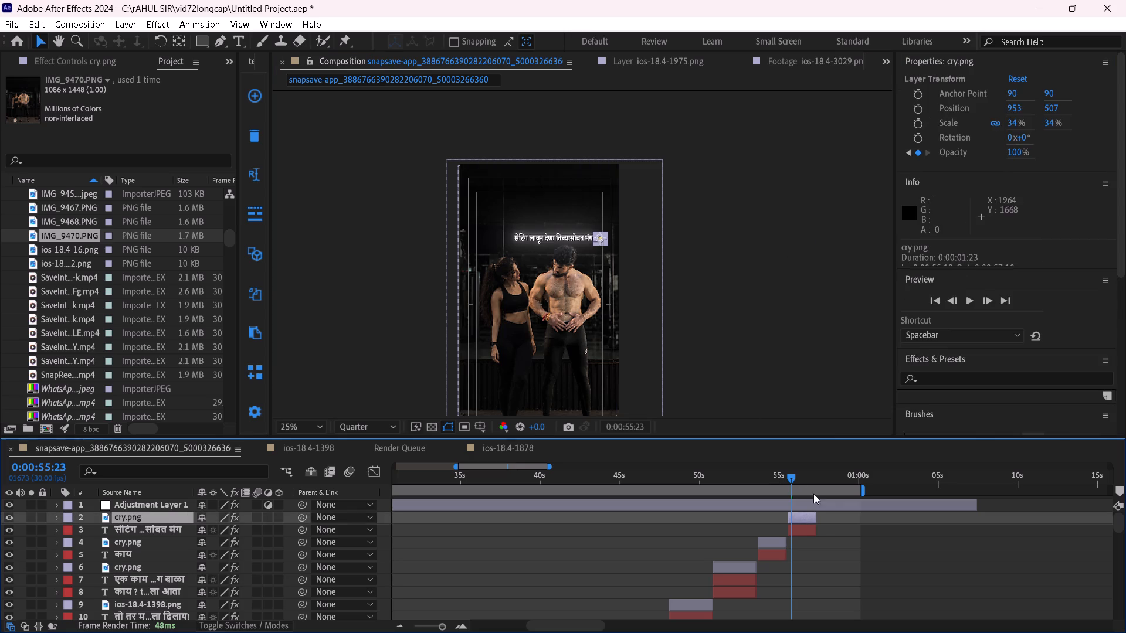
left_click_drag(1018, 106, 1005, 104)
left_click(813, 215)
Extend the सेटिंग caption and its cry.png emoji together by about 17 frames, to a duration of about 0:00:02:10.
left_click(813, 523)
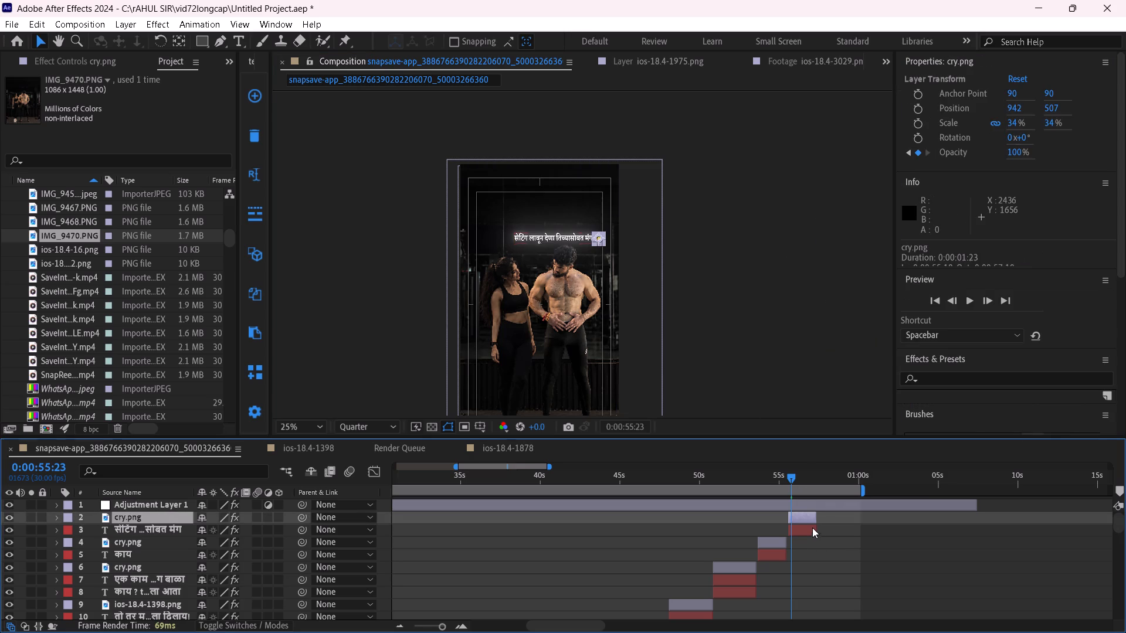
left_click(810, 533, "shift")
left_click_drag(816, 520, 826, 525)
Duplicate the सेटिंग caption and its cry.png emoji, and reorder the duplicate caption directly beneath the topmost cry.png layer.
key("ctrl+d")
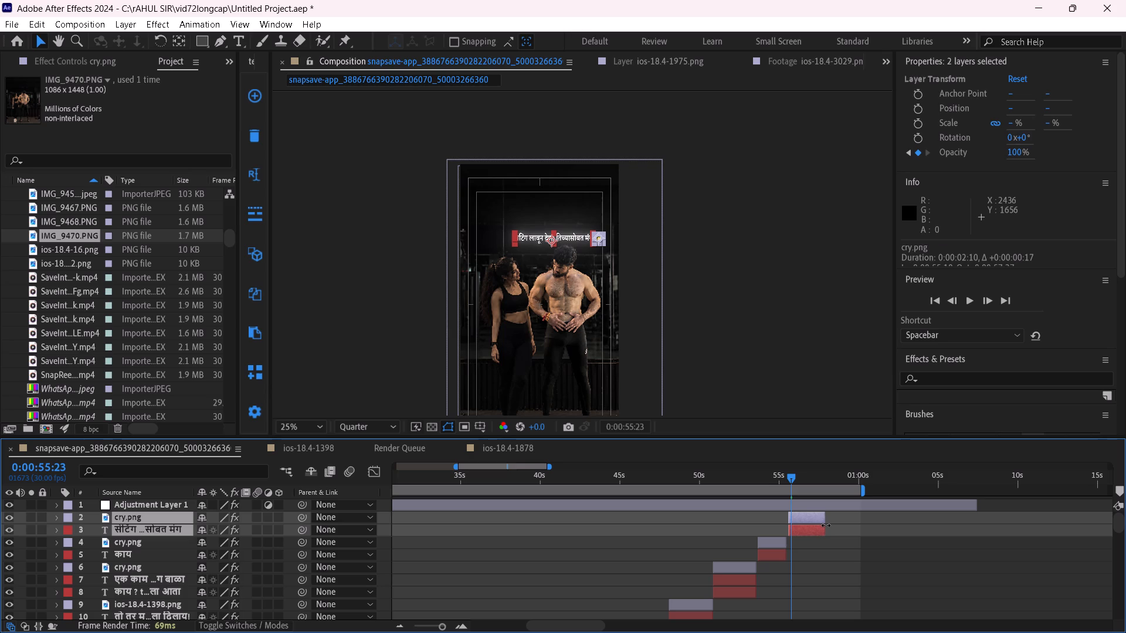
left_click(814, 588)
left_click(125, 539)
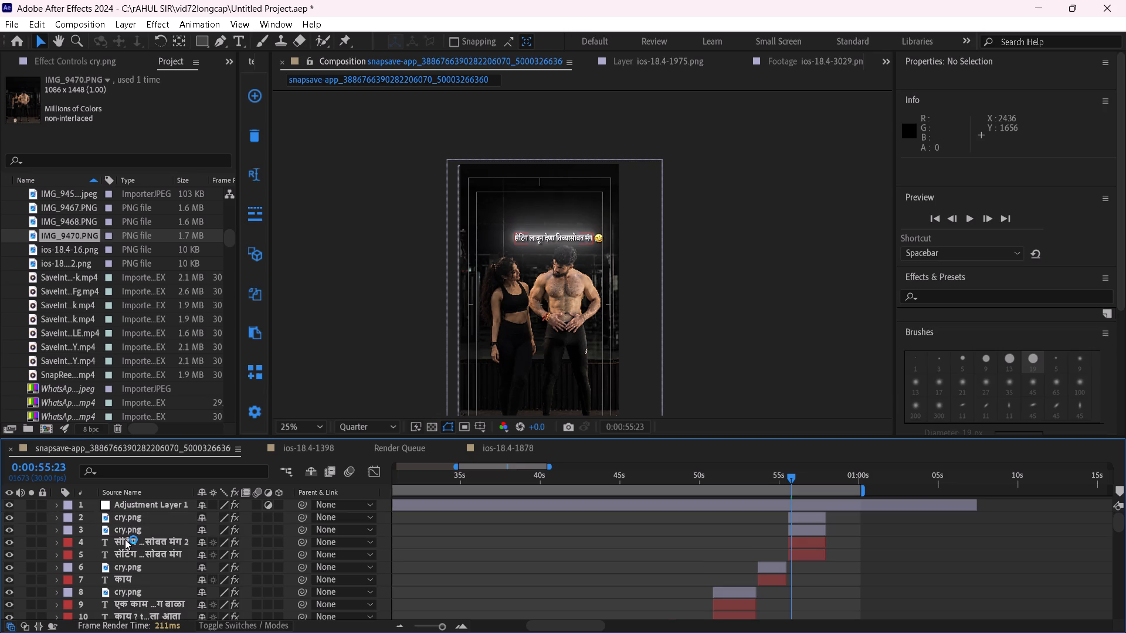
left_click_drag(130, 538, 141, 524)
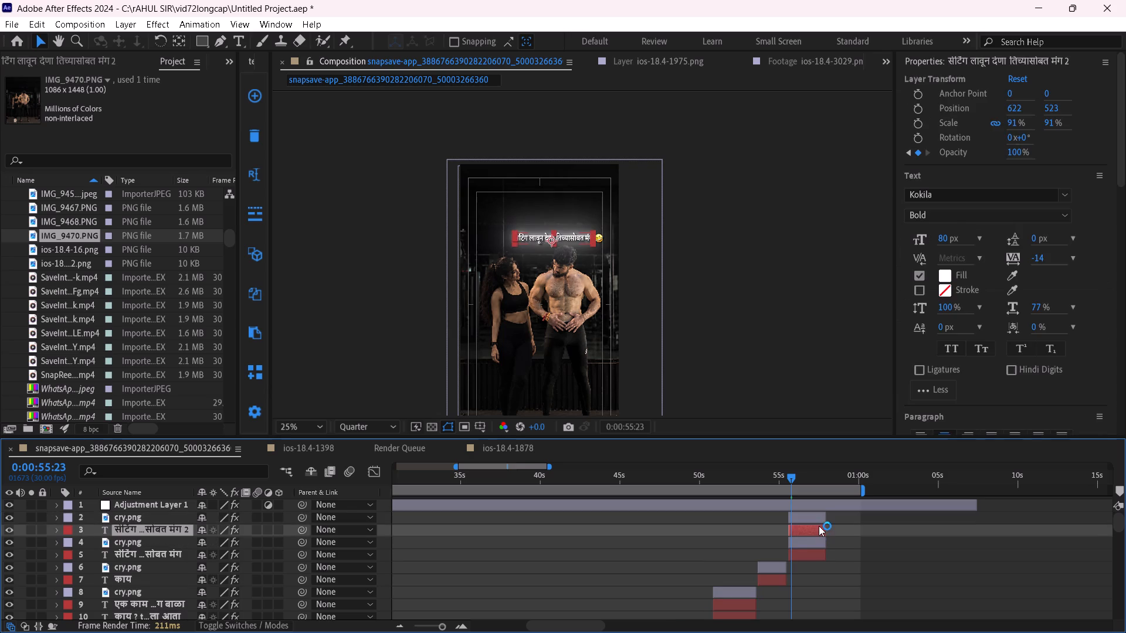
Move the duplicated caption and emoji about 0:00:02:12 later in time, directly after the original सेटिंग pair.
left_click(815, 518, "ctrl")
left_click_drag(810, 518, 850, 534)
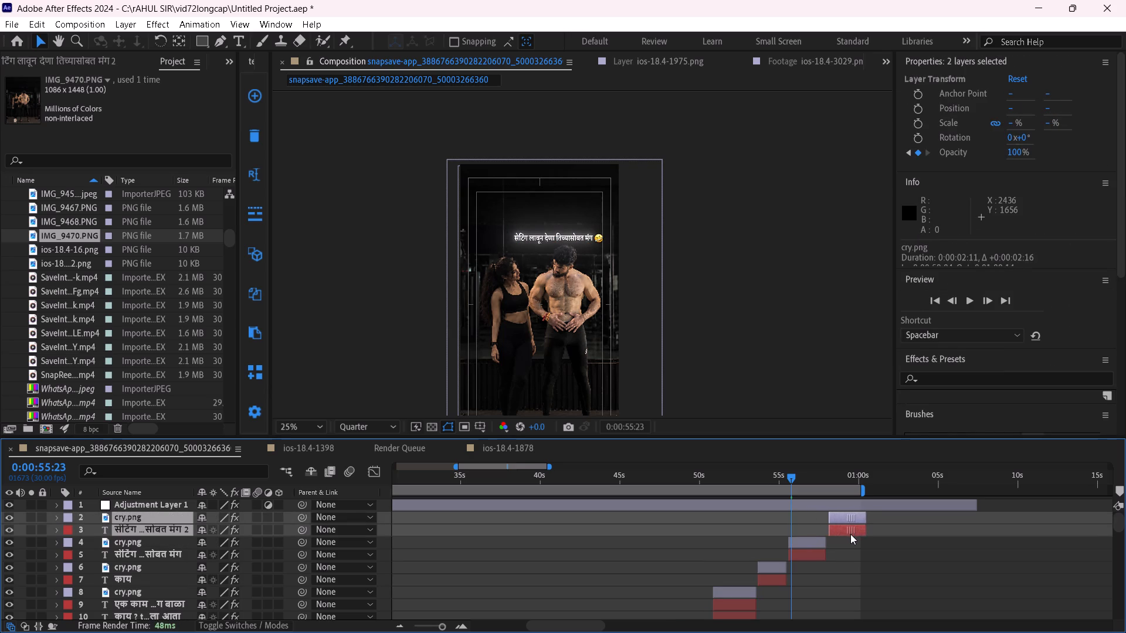
left_click_drag(850, 534, 848, 538)
left_click_drag(848, 538, 849, 538)
left_click(827, 567)
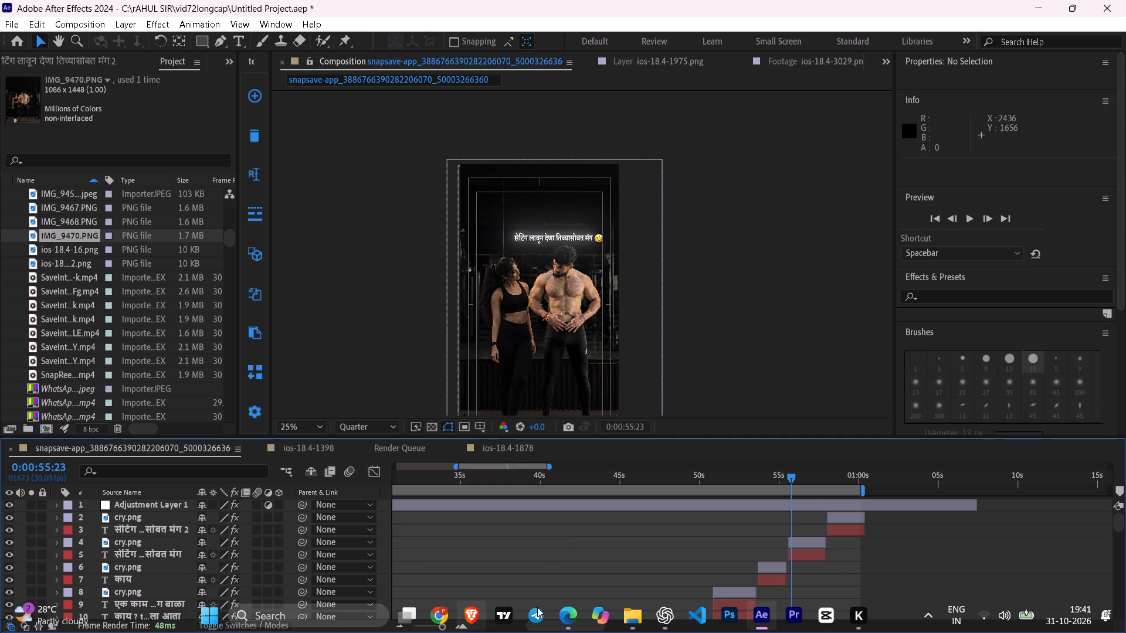